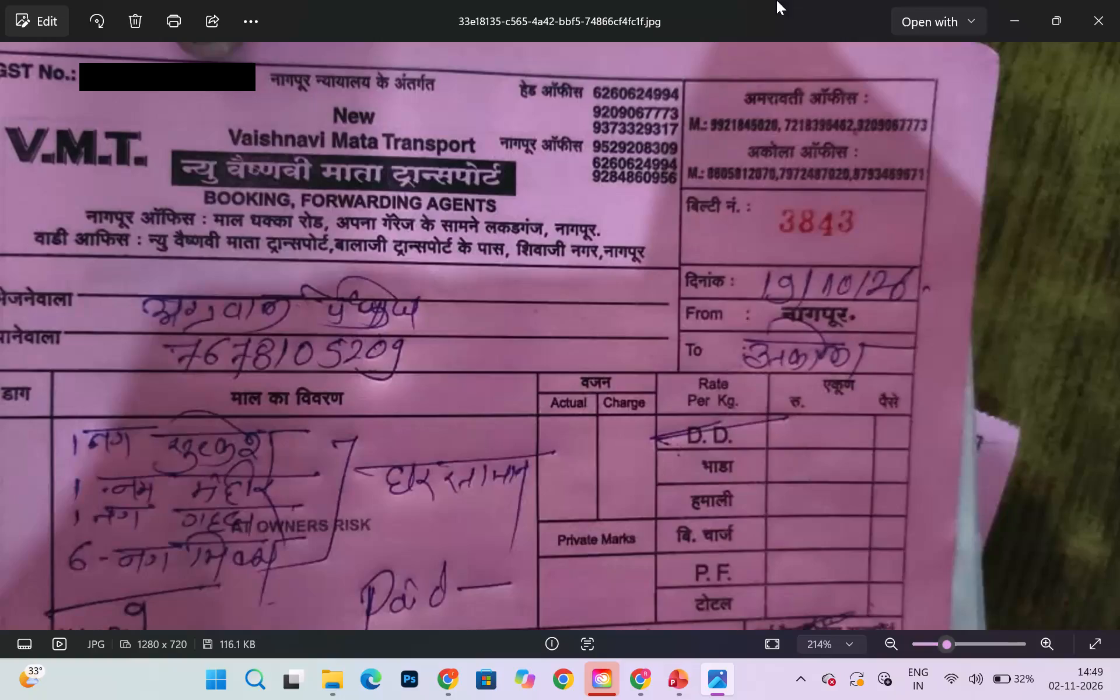
Put away the photo of the transport receipt and switch to PowerPoint.
ctrl+scroll(598, 260, down, 5)
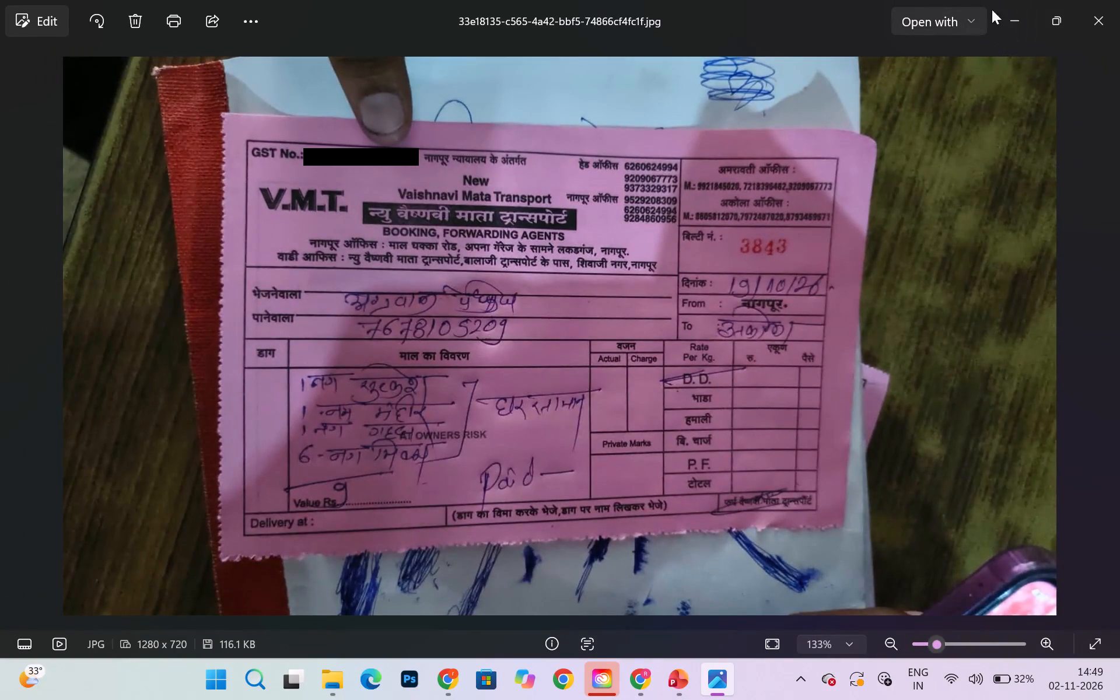
click(1012, 9)
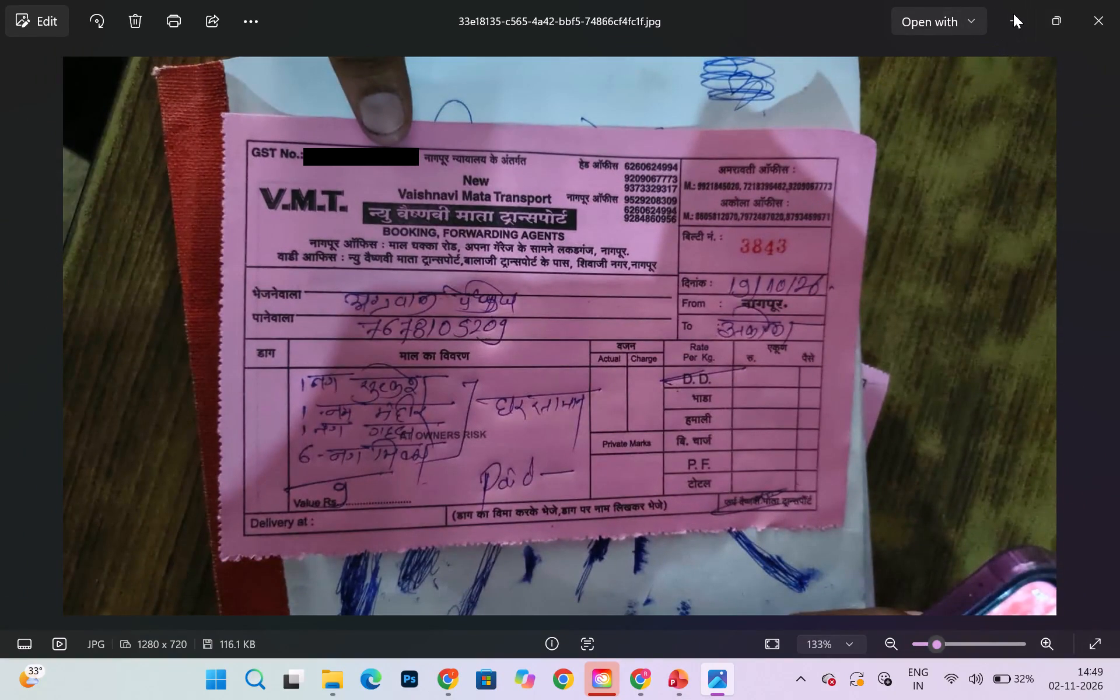
click(1013, 13)
click(673, 674)
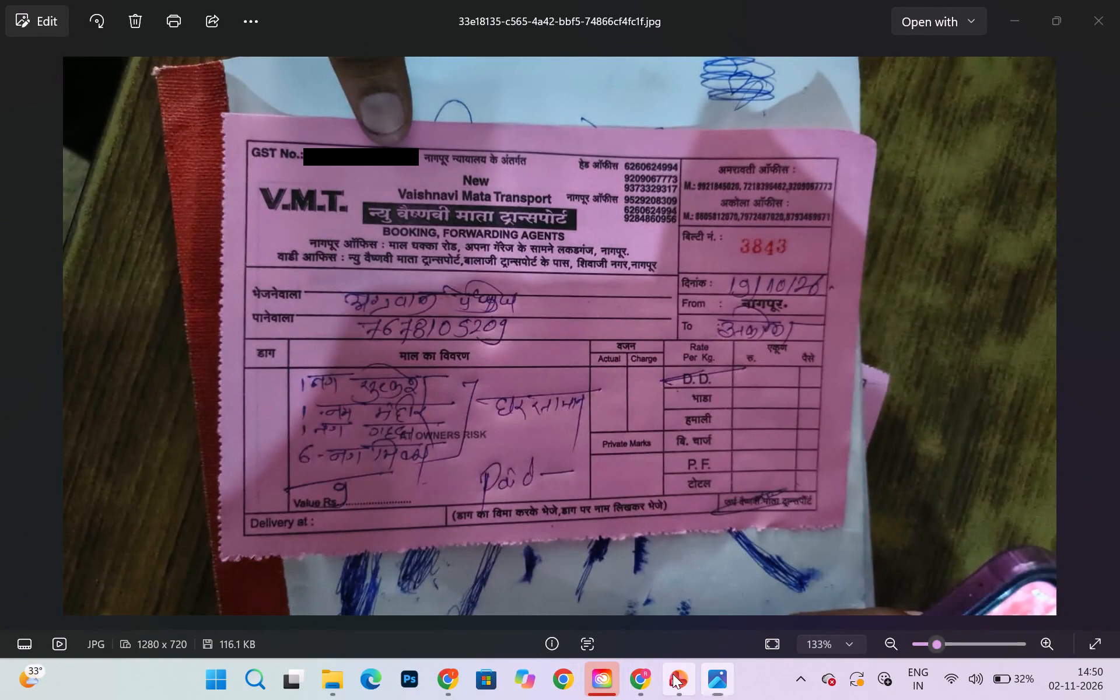
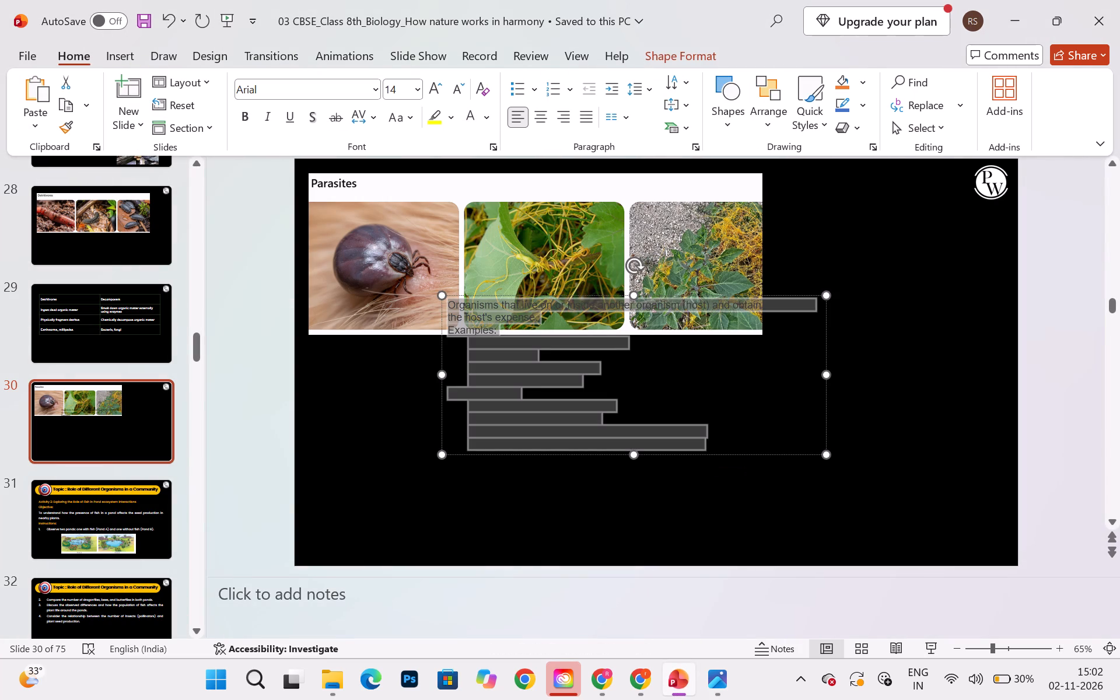
click(487, 118)
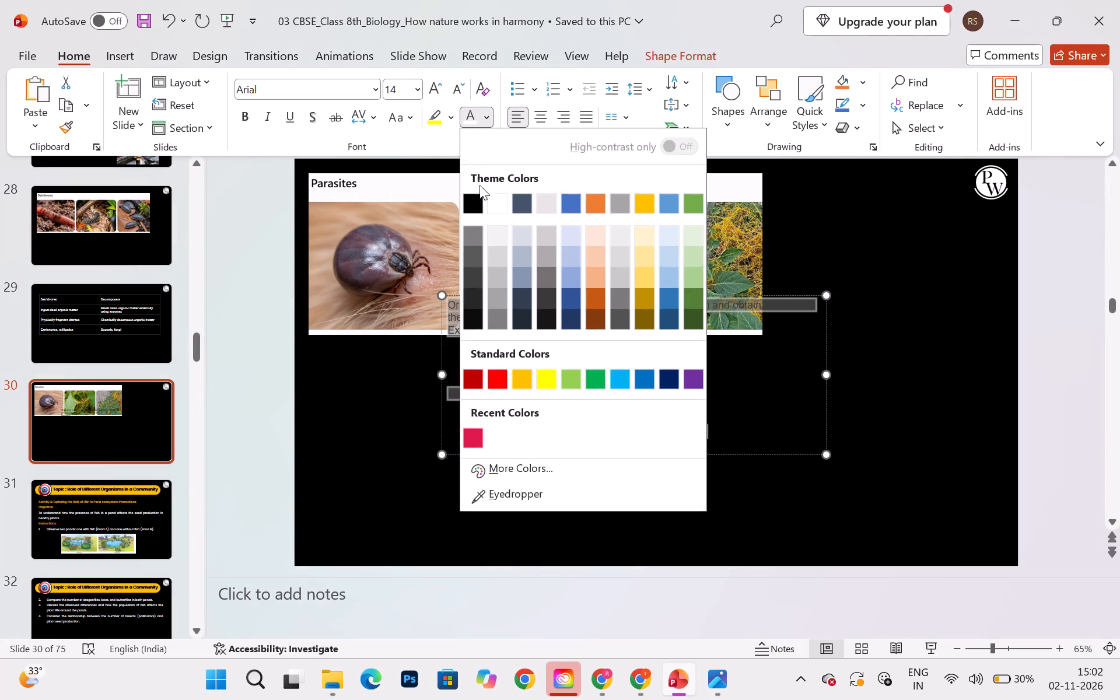
click(494, 206)
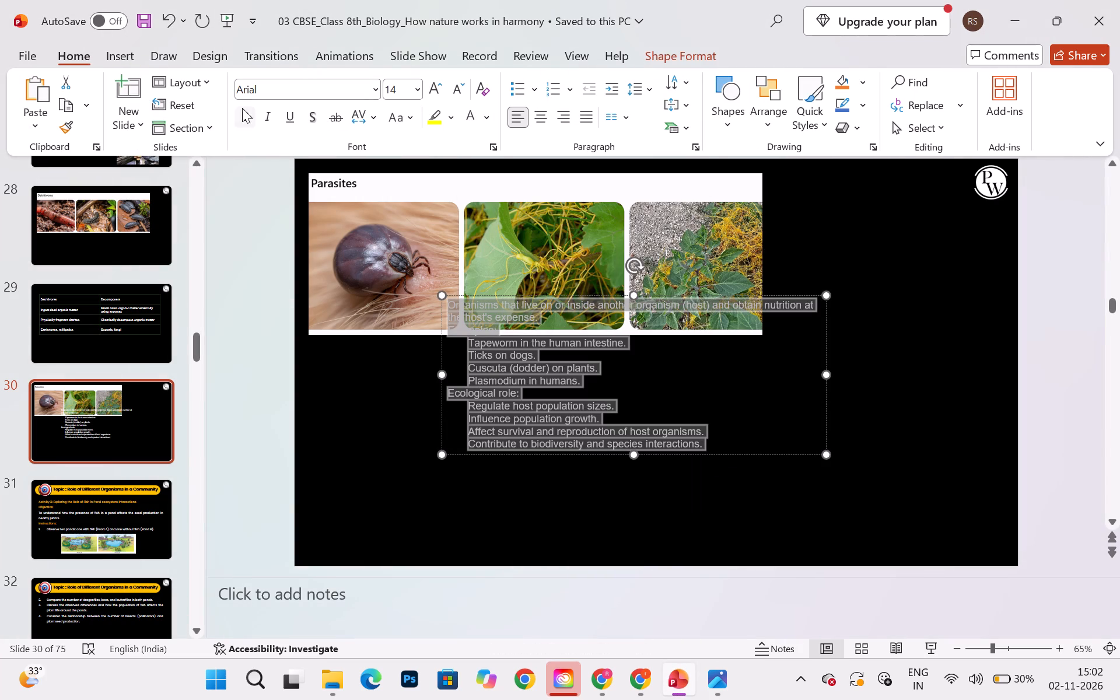
click(247, 112)
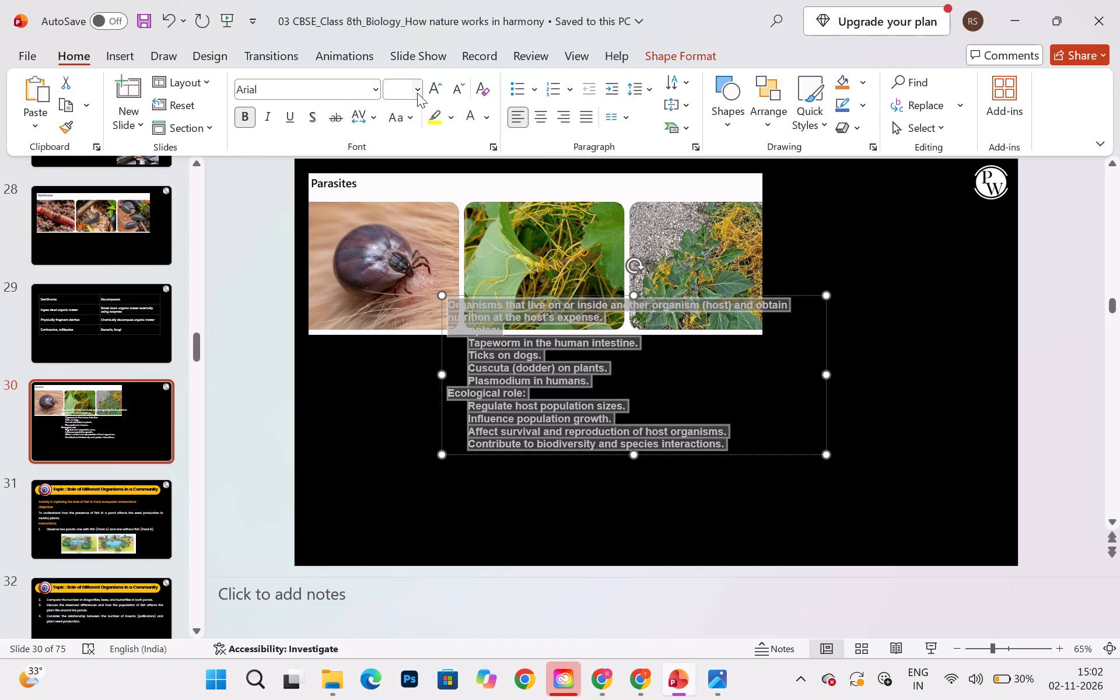
drag(417, 93, 401, 303)
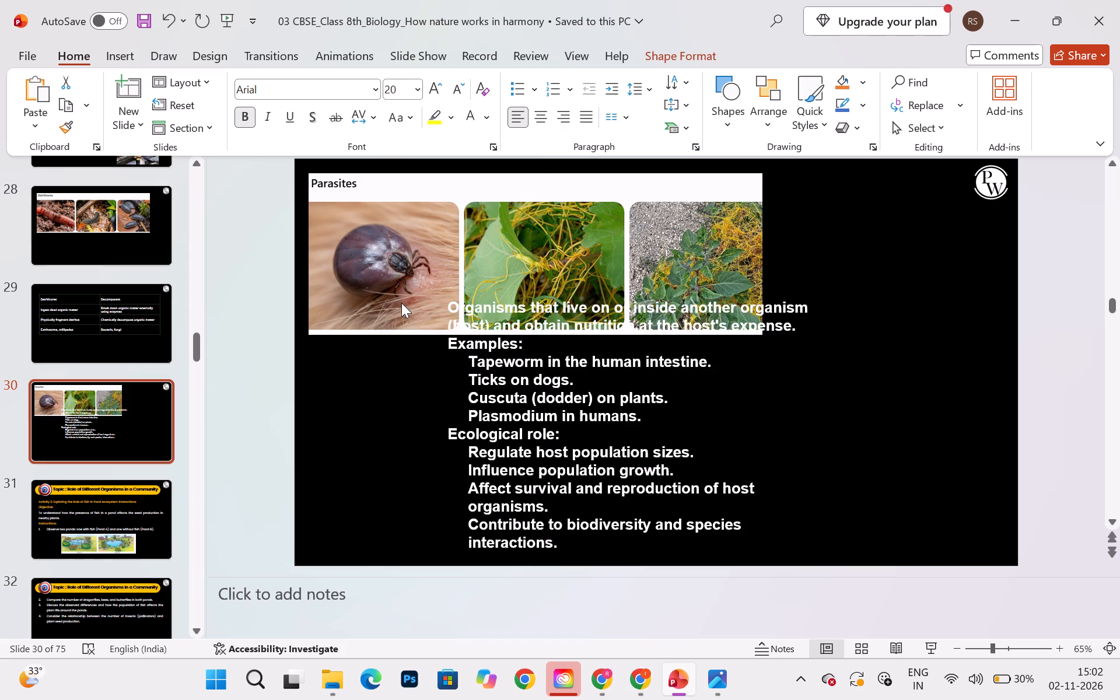
click(401, 303)
click(485, 303)
key(ctrl+a)
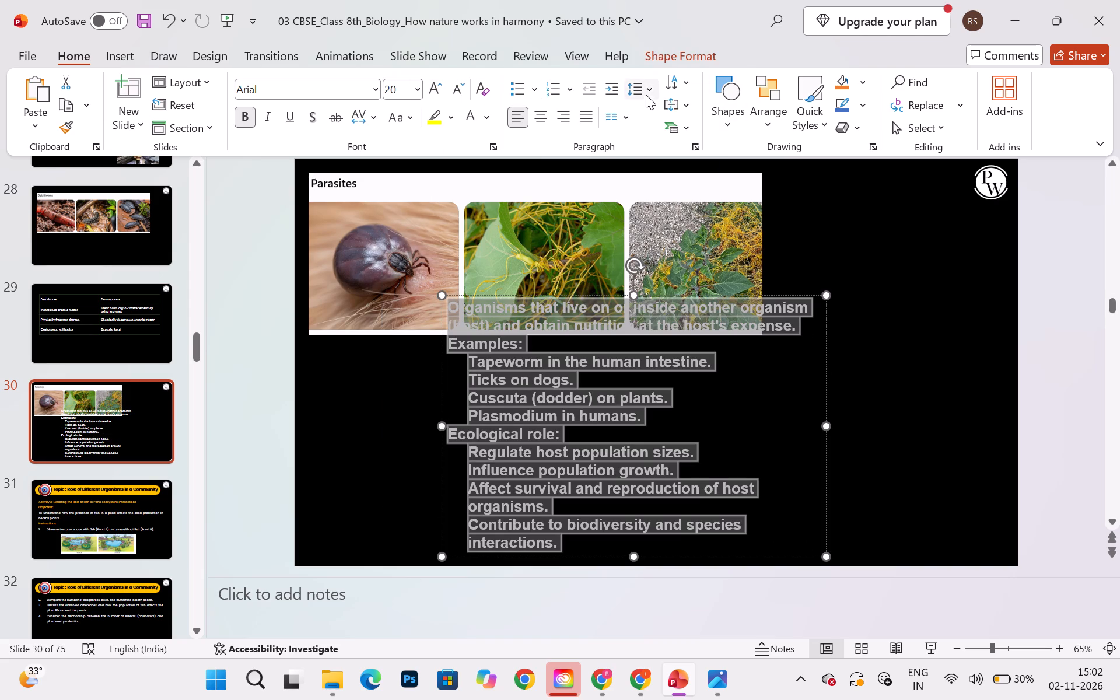
click(846, 366)
click(704, 392)
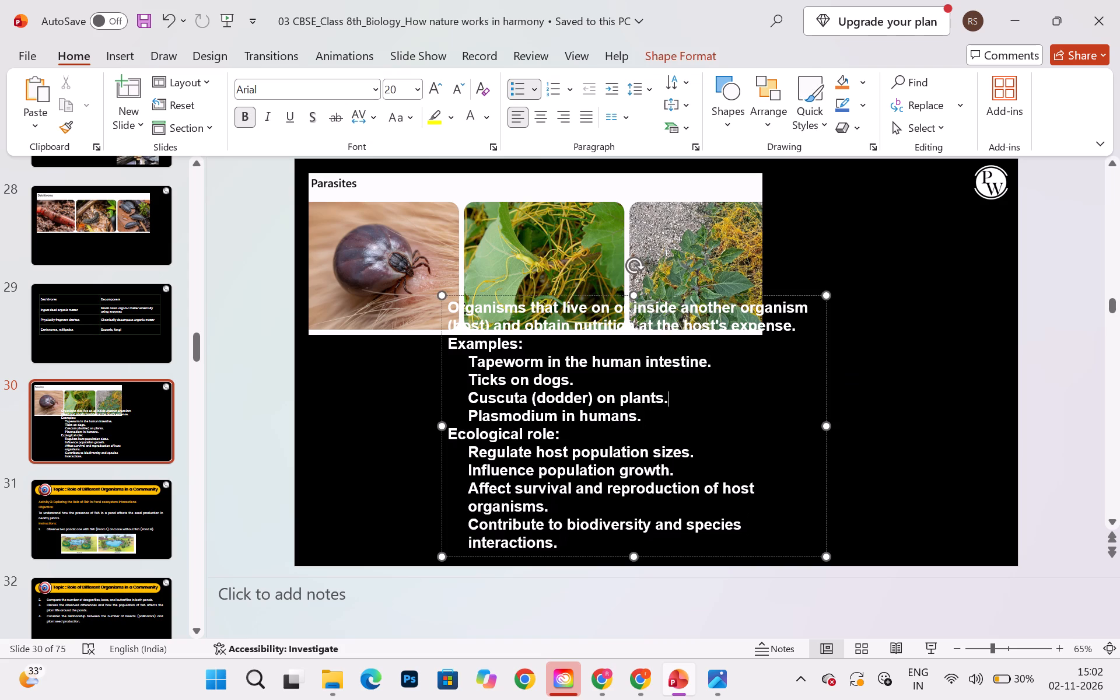
Move the Parasites picture to the upper middle of the slide.
drag(724, 291, 591, 358)
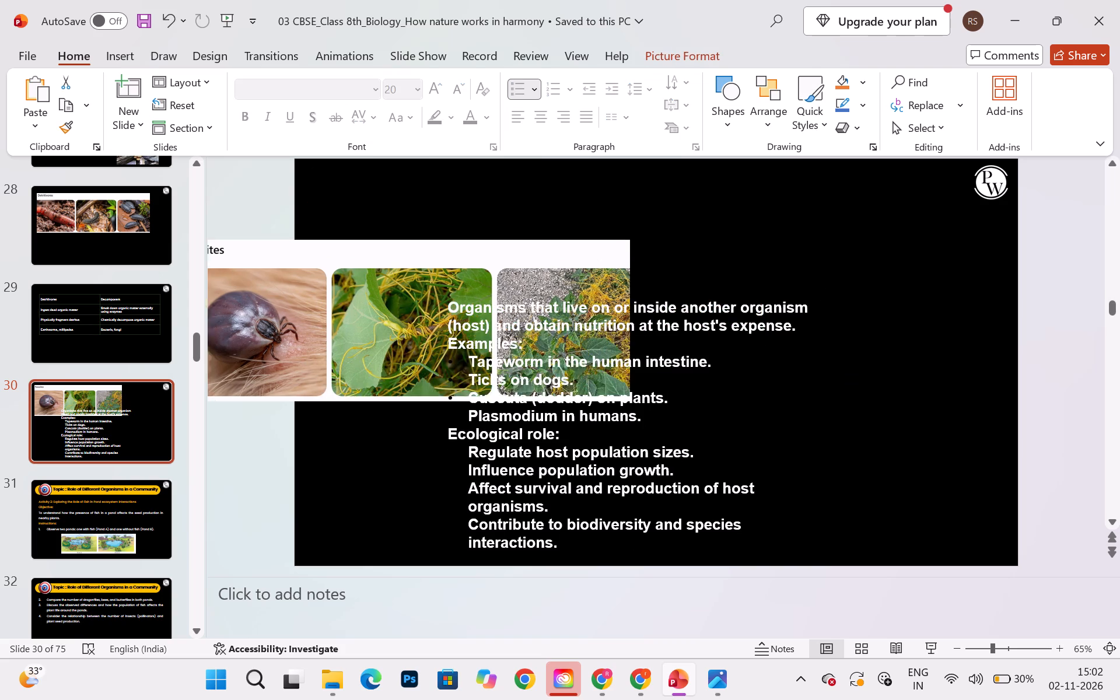
drag(591, 358, 789, 293)
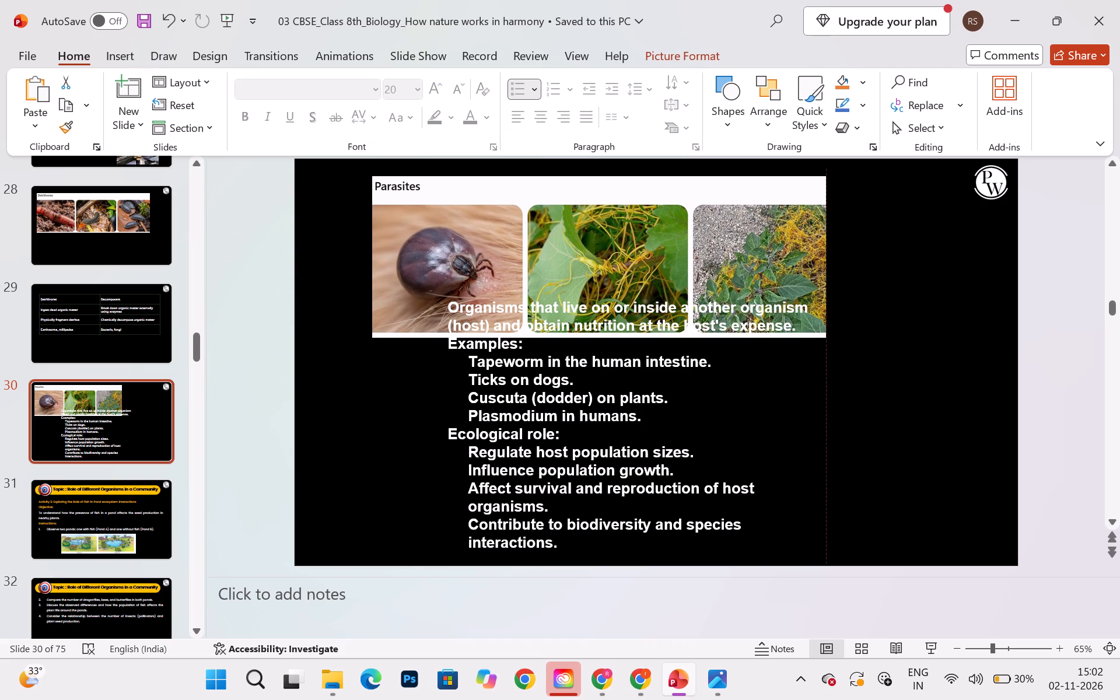
Move the parasites text box directly below the picture and widen it to span nearly the full slide width.
click(824, 400)
drag(824, 397, 817, 397)
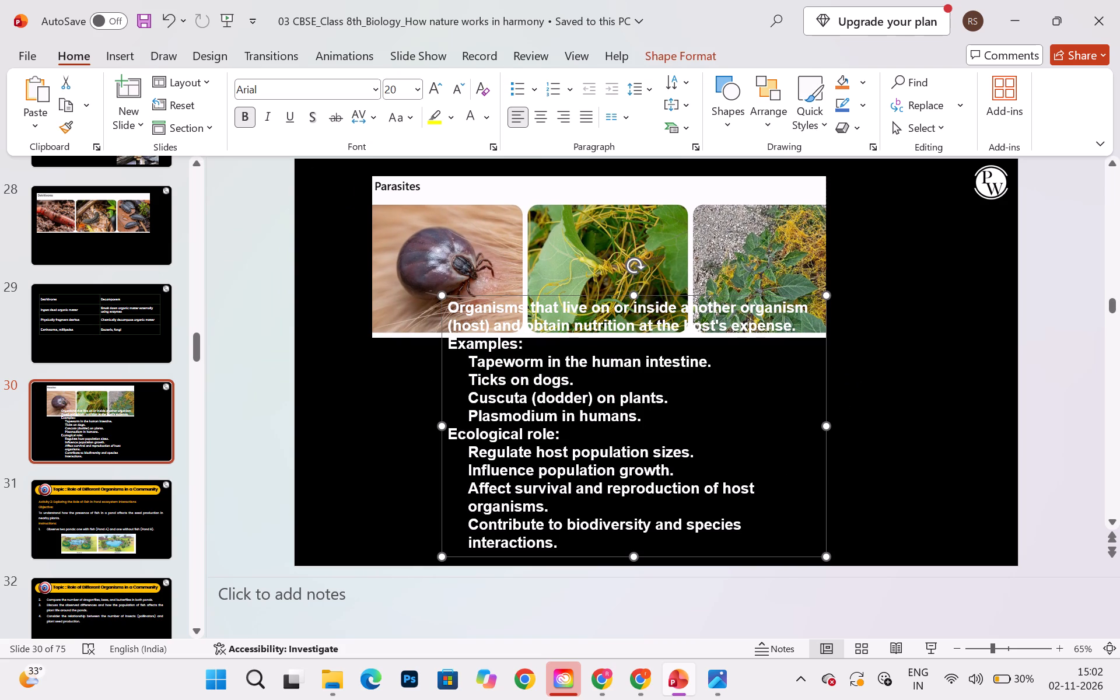
drag(817, 397, 703, 436)
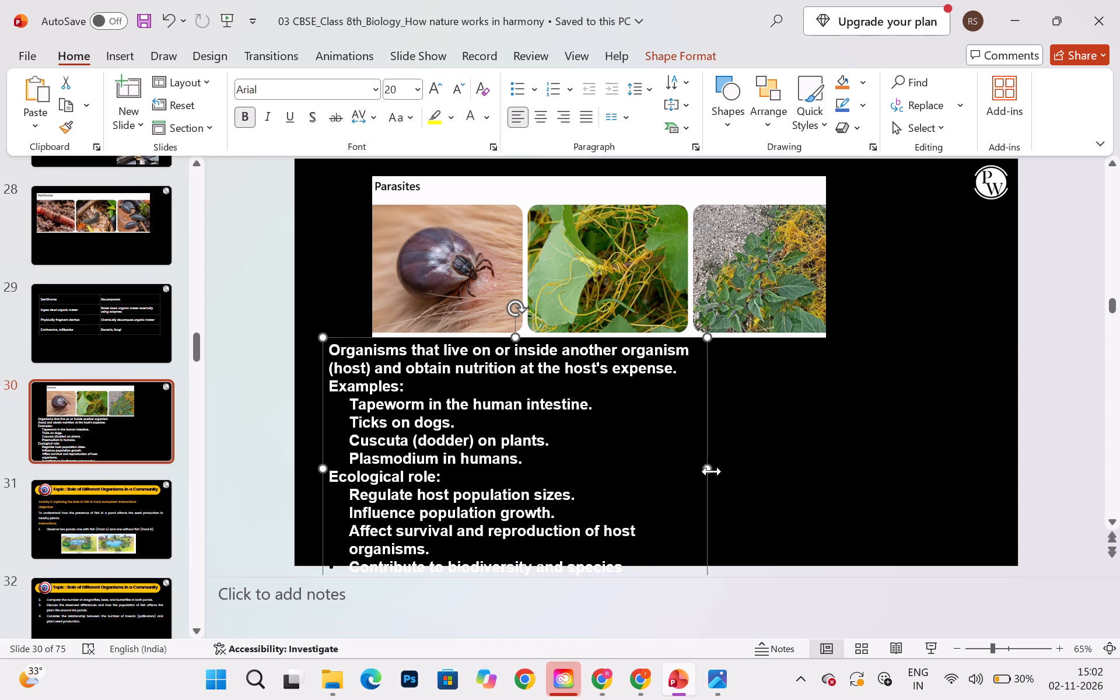
drag(712, 471, 985, 478)
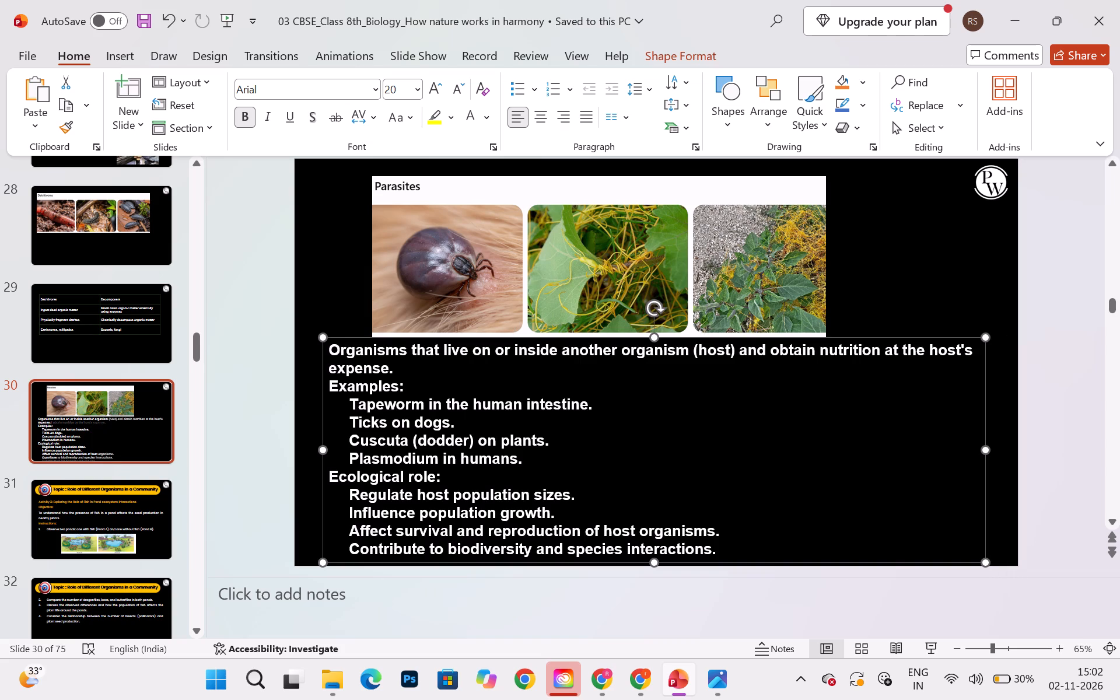
drag(942, 331, 933, 335)
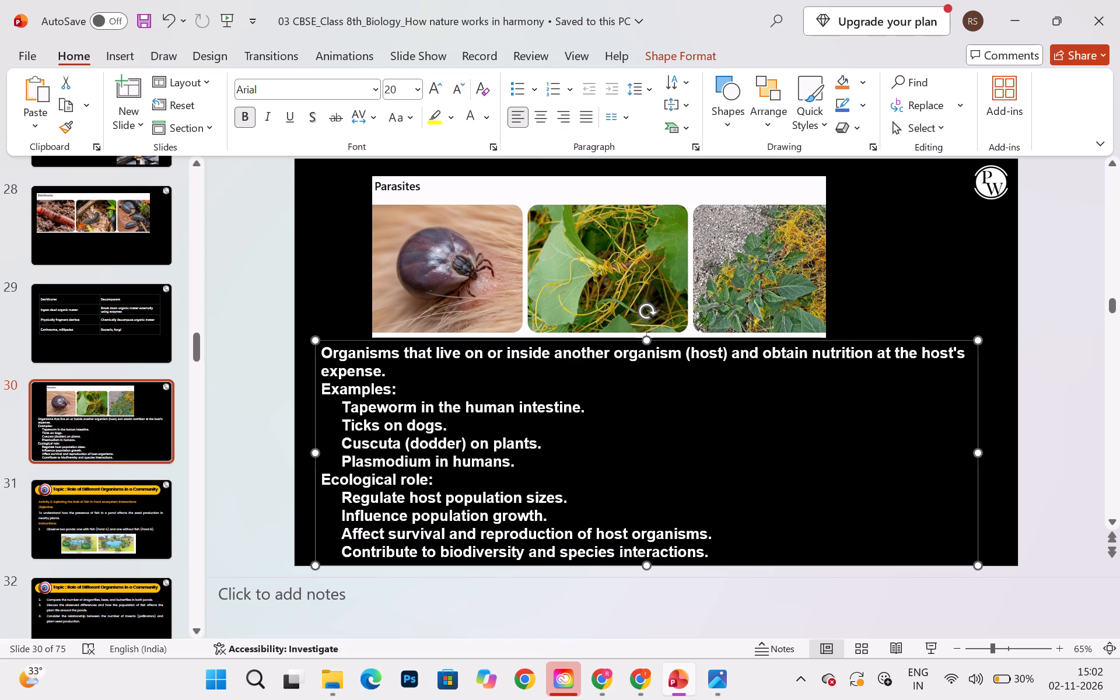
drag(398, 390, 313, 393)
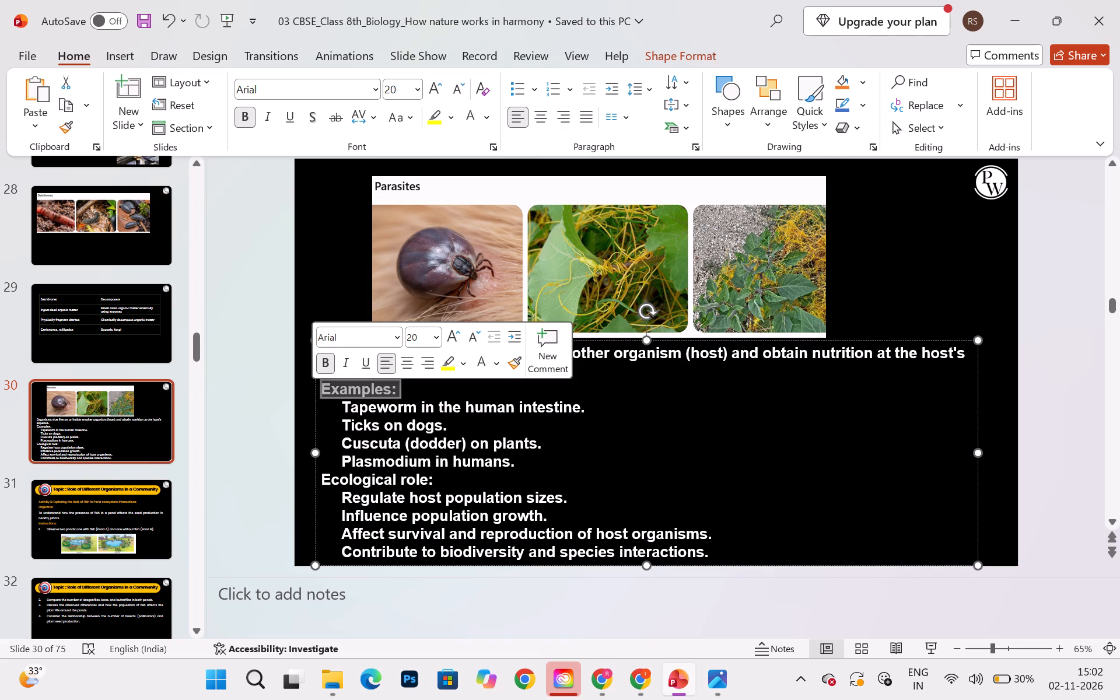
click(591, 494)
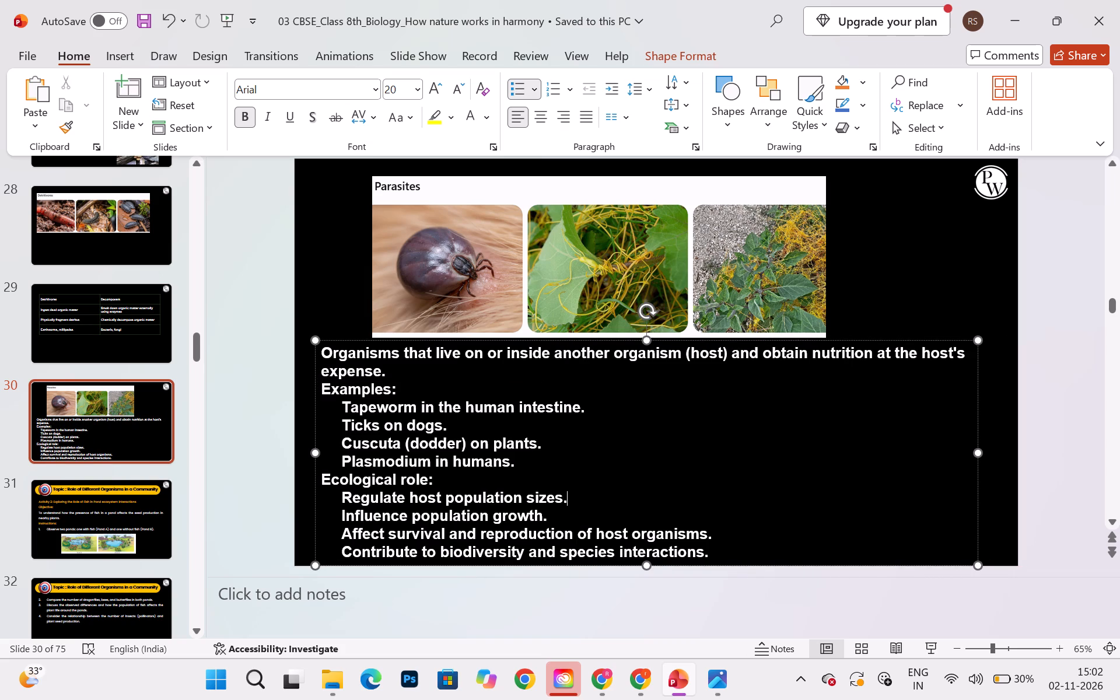
Join the tapeworm and ticks examples onto the Examples line, reading "Examples: Tapeworm in the human intestine, Ticks on dogs.".
click(337, 404)
key(BackSpace)
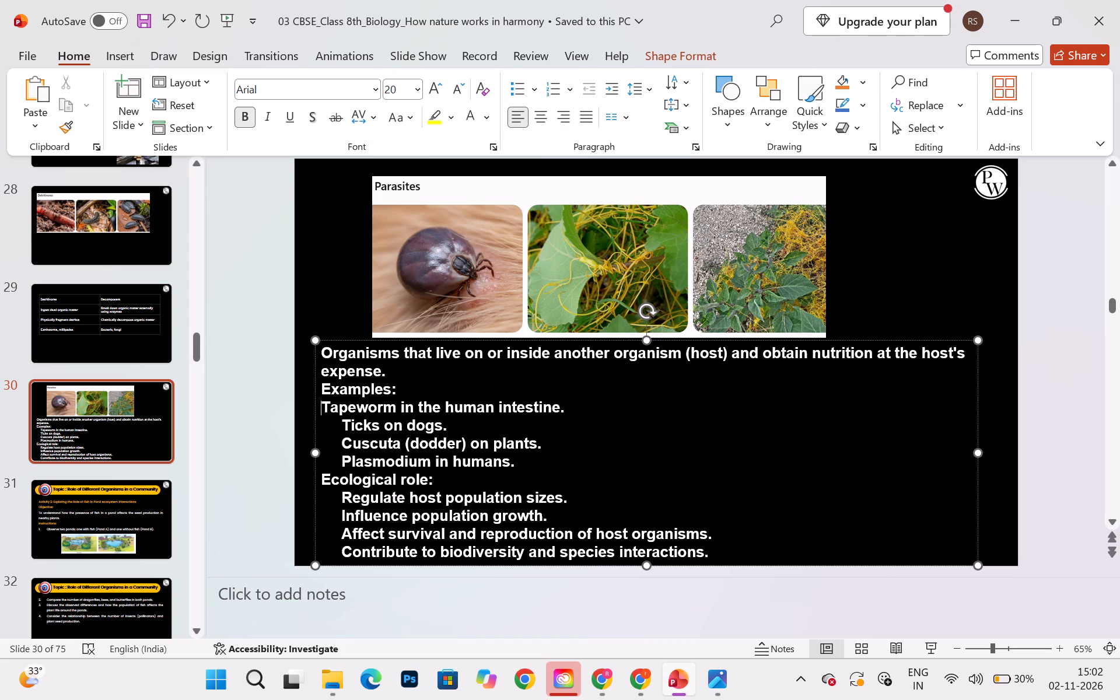
key(BackSpace)
key(space)
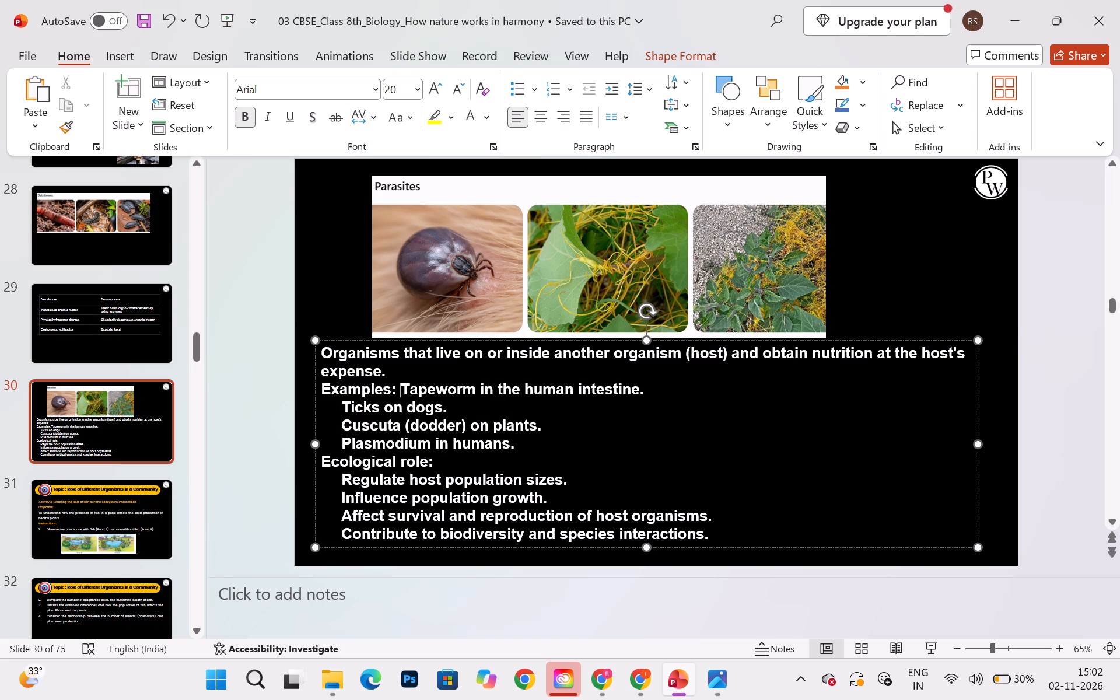
click(339, 408)
key(BackSpace)
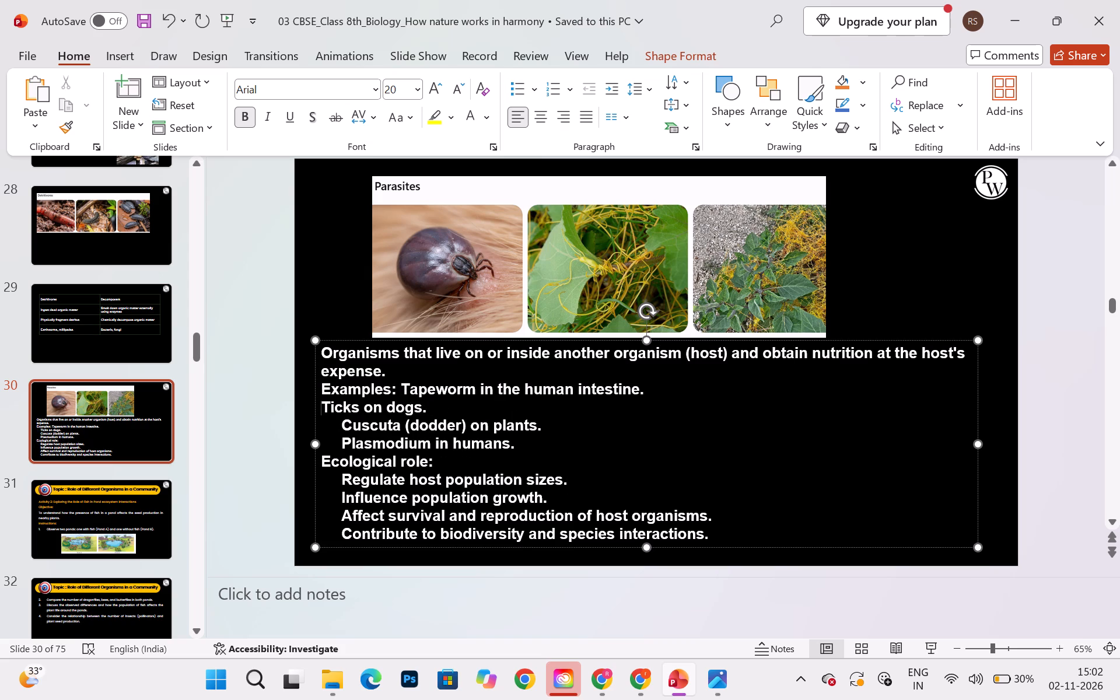
key(BackSpace)
key(BackSpace)
text(,)
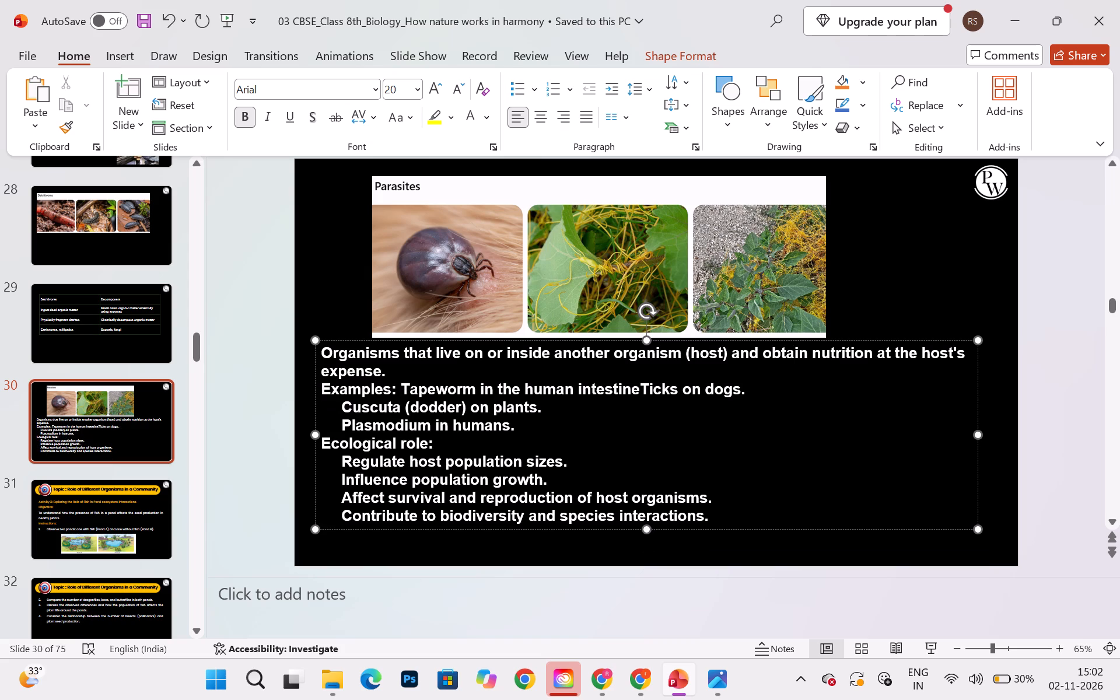
key(space)
Join the "Cuscuta (dodder) on plants." line to the Examples line, replacing the full stop after "Ticks on dogs" with a comma and space.
click(341, 405)
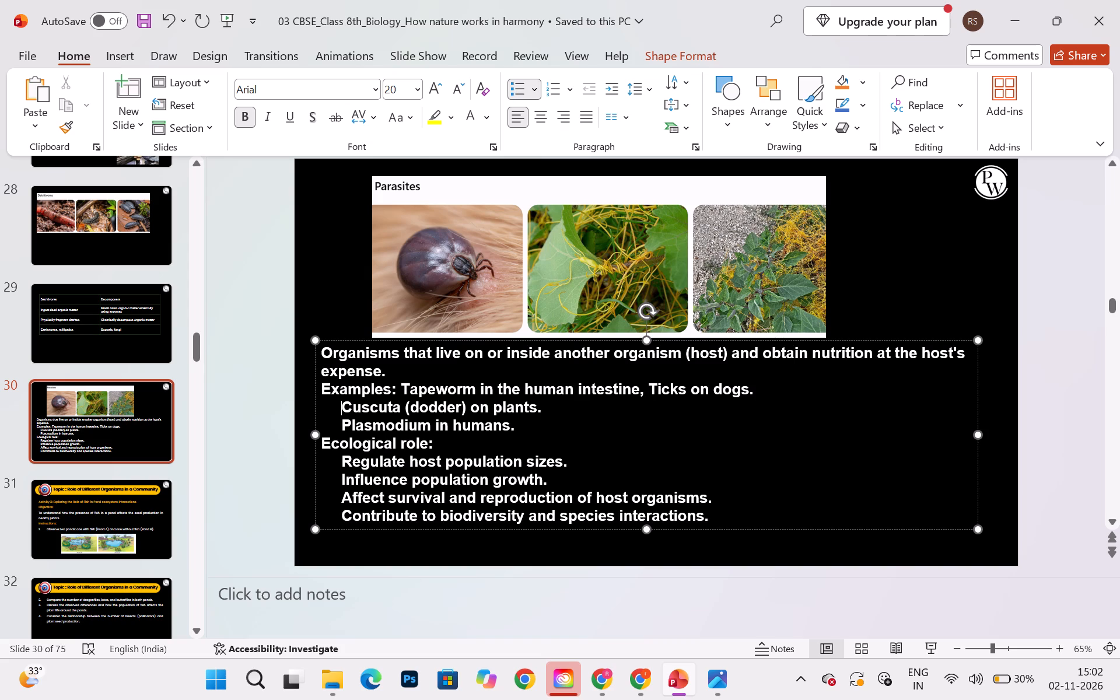
key(BackSpace)
key(BackSpace)
key(comma)
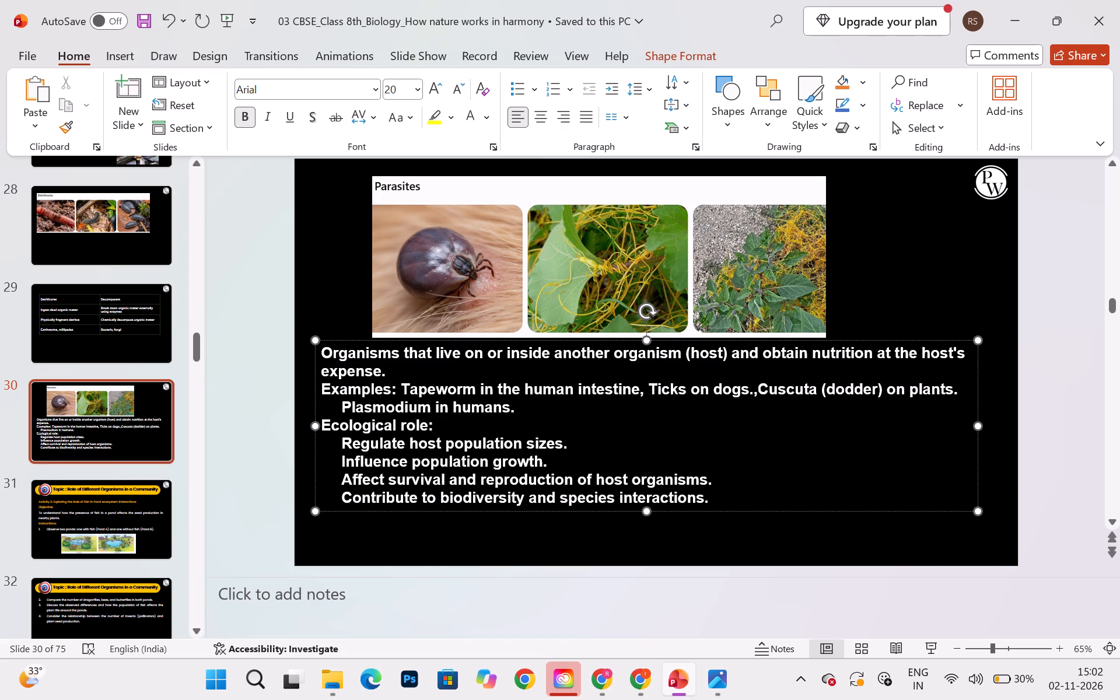
key(BackSpace)
key(BackSpace)
text(,)
key(space)
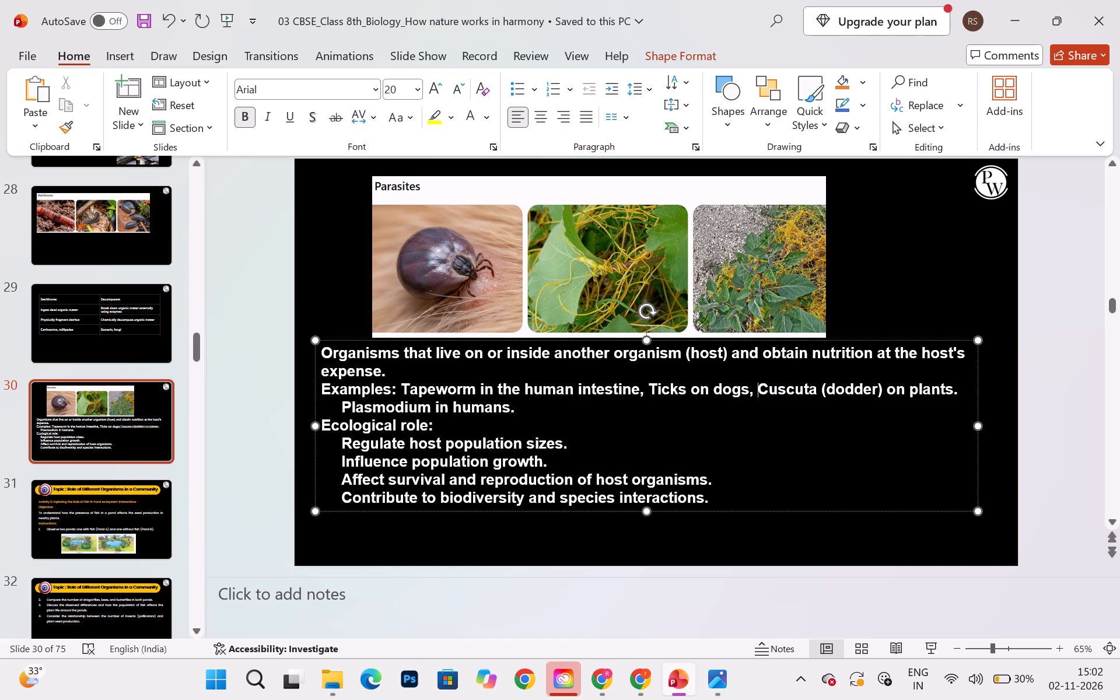
Merge the Plasmodium line into the Examples paragraph, introduced by a lowercase "and".
click(342, 404)
key(BackSpace)
text(and)
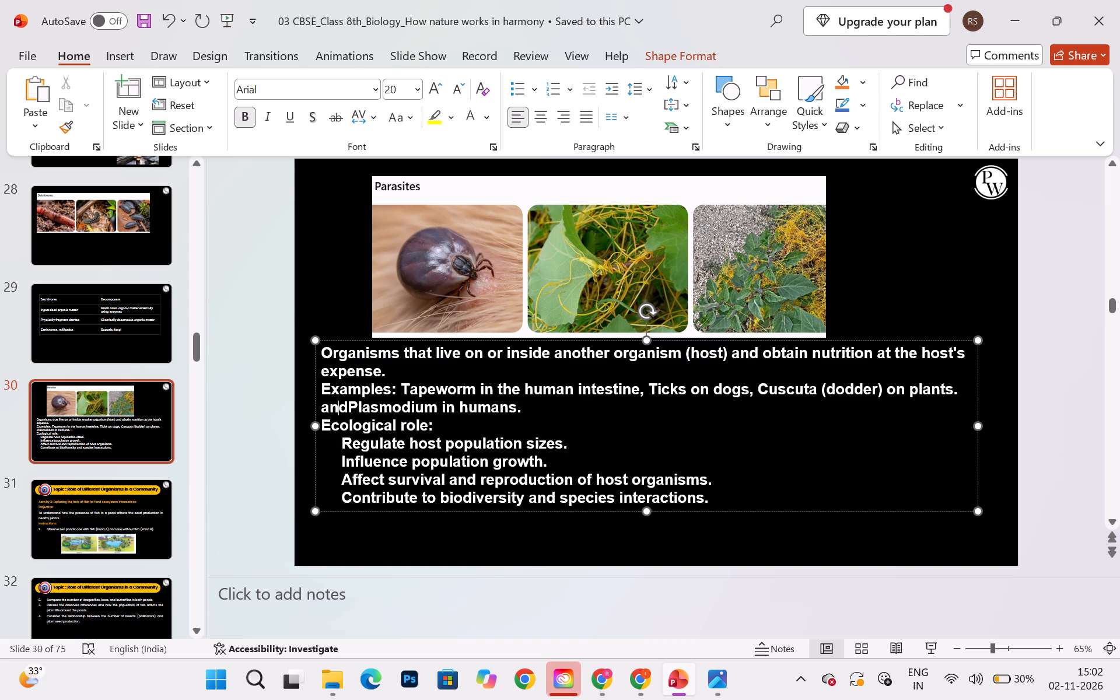
key(space)
click(327, 401)
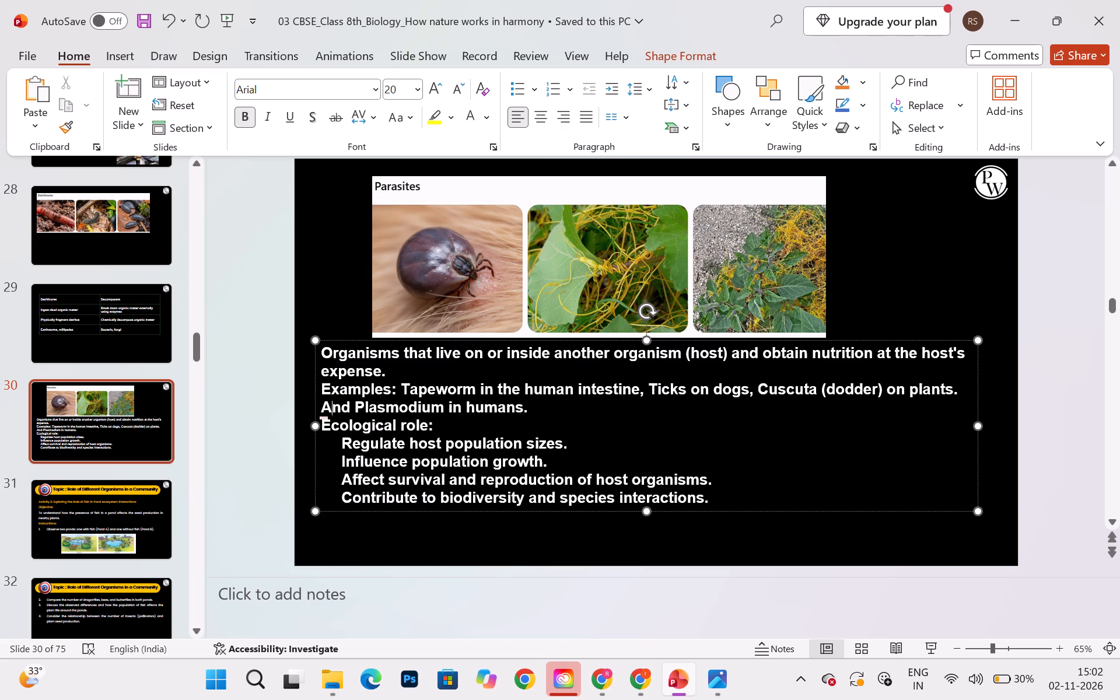
key(BackSpace)
key(a)
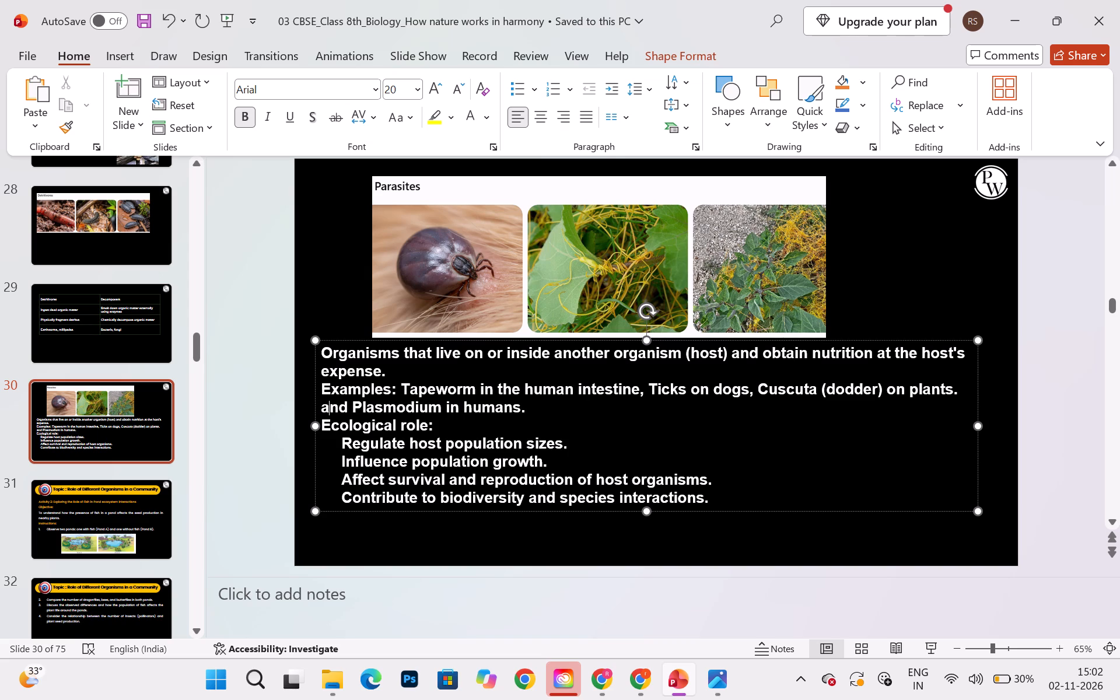
Insert one blank line above and one below the "Ecological role:" heading in the parasites text.
click(335, 441)
click(552, 407)
key(Return)
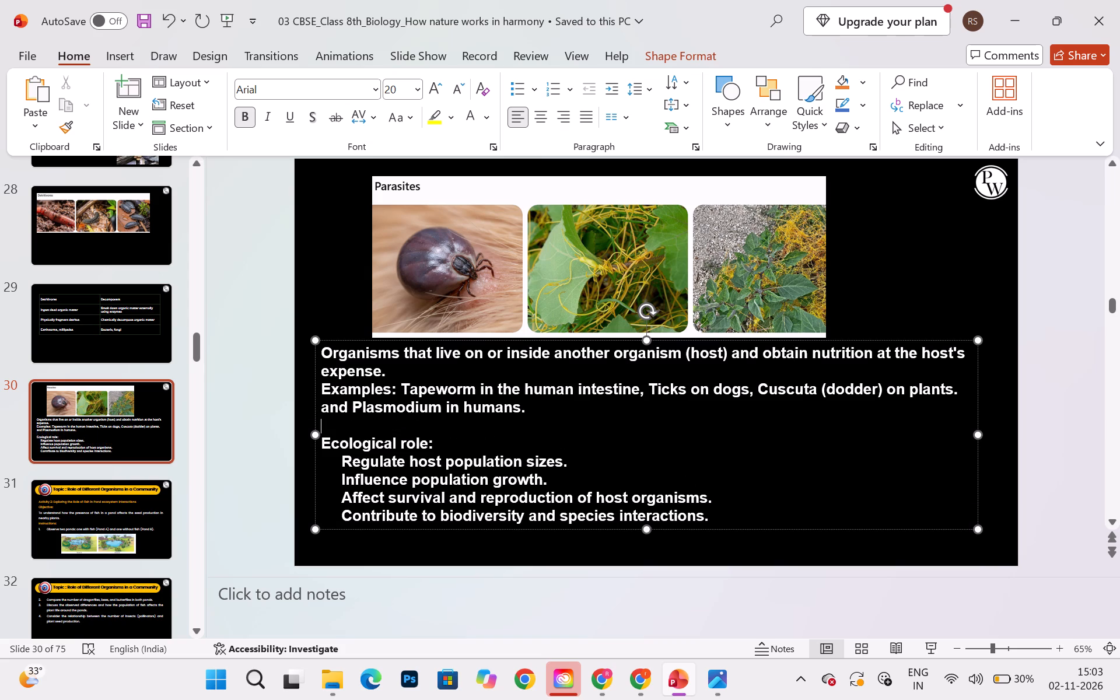
click(483, 444)
key(Return)
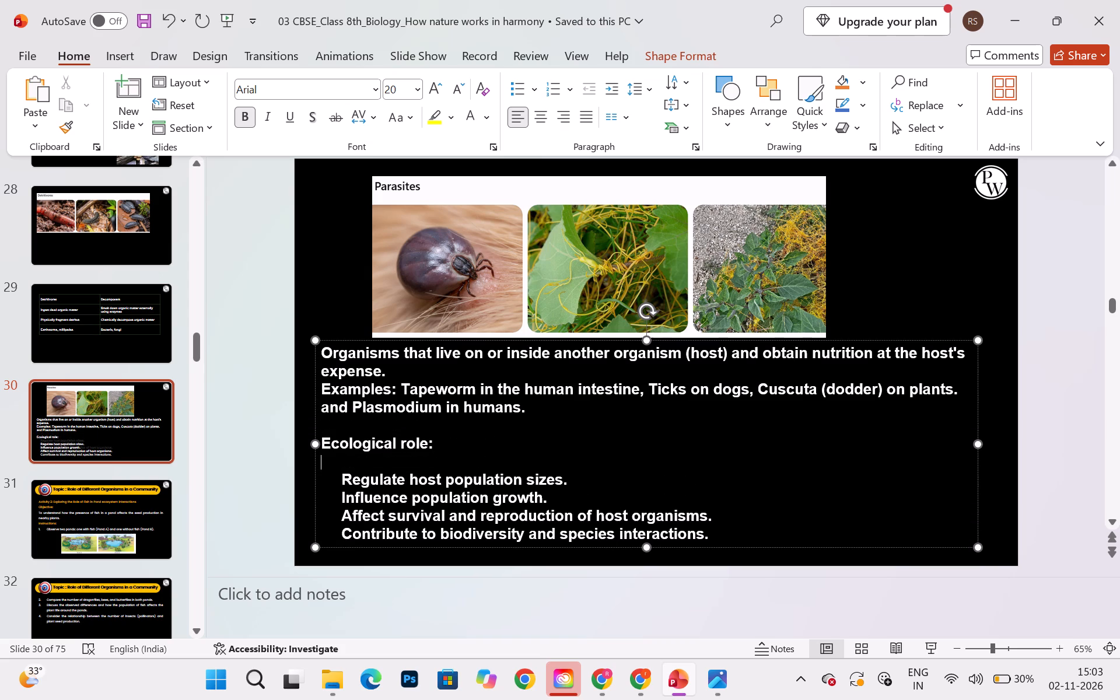
click(401, 375)
click(713, 510)
click(646, 672)
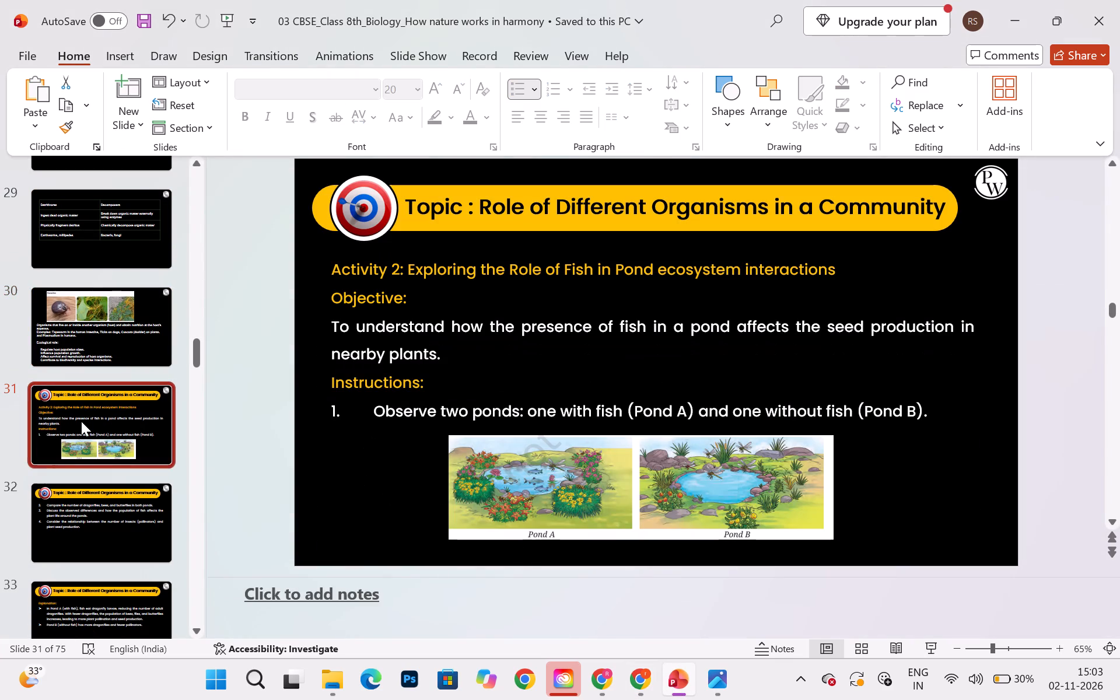
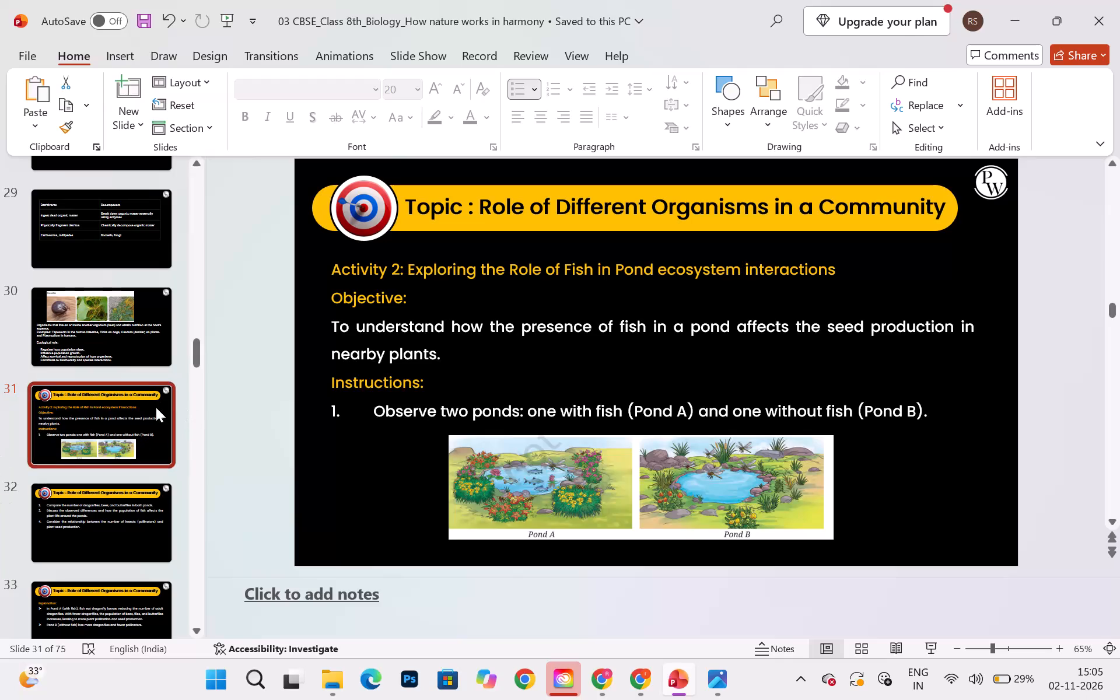
Look through the slides following Activity 2, from slide 31 up to the Types of ecosystem slide.
click(152, 405)
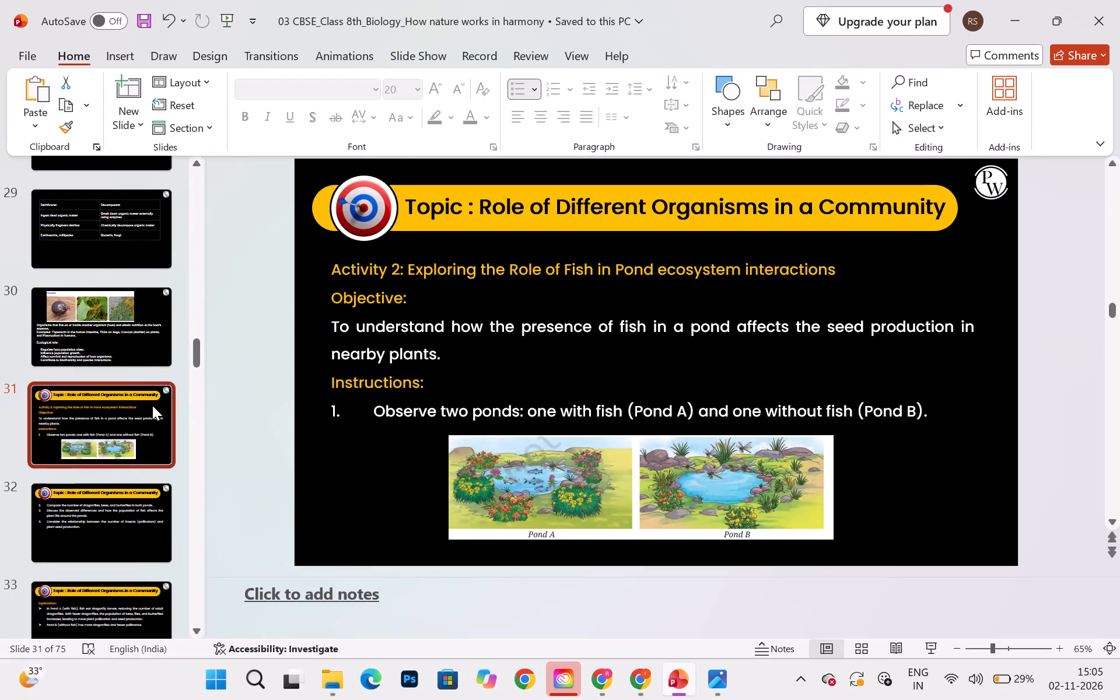
key(Down)
key(Down)
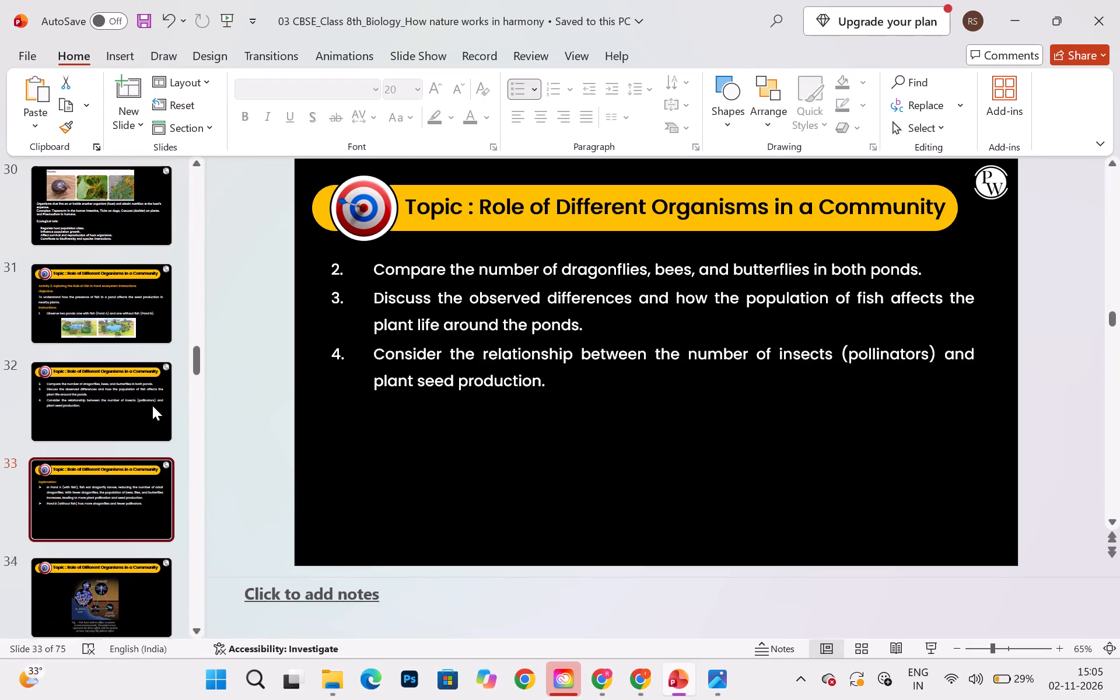
key(Down)
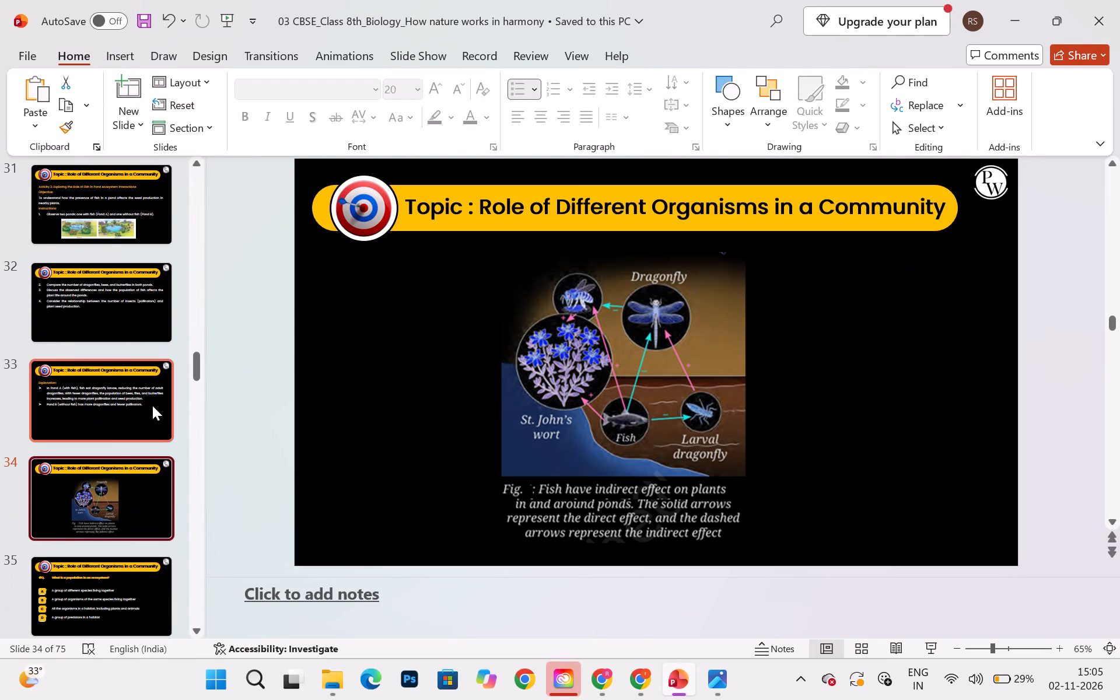
key(Down)
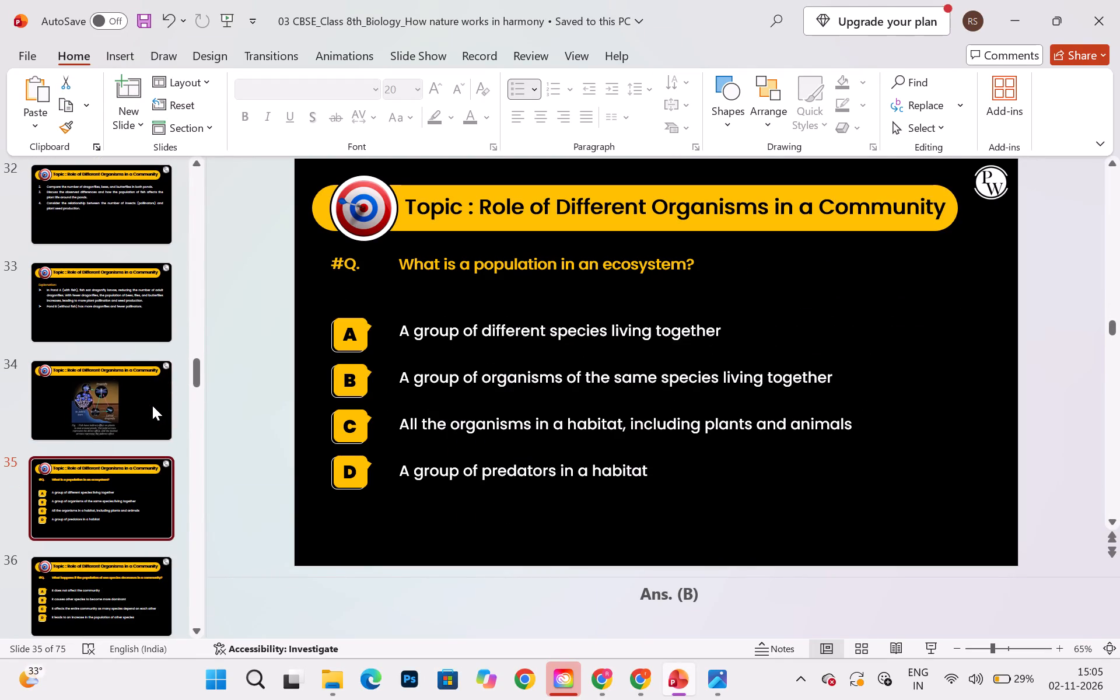
key(Down)
key(Down)
key(Down)
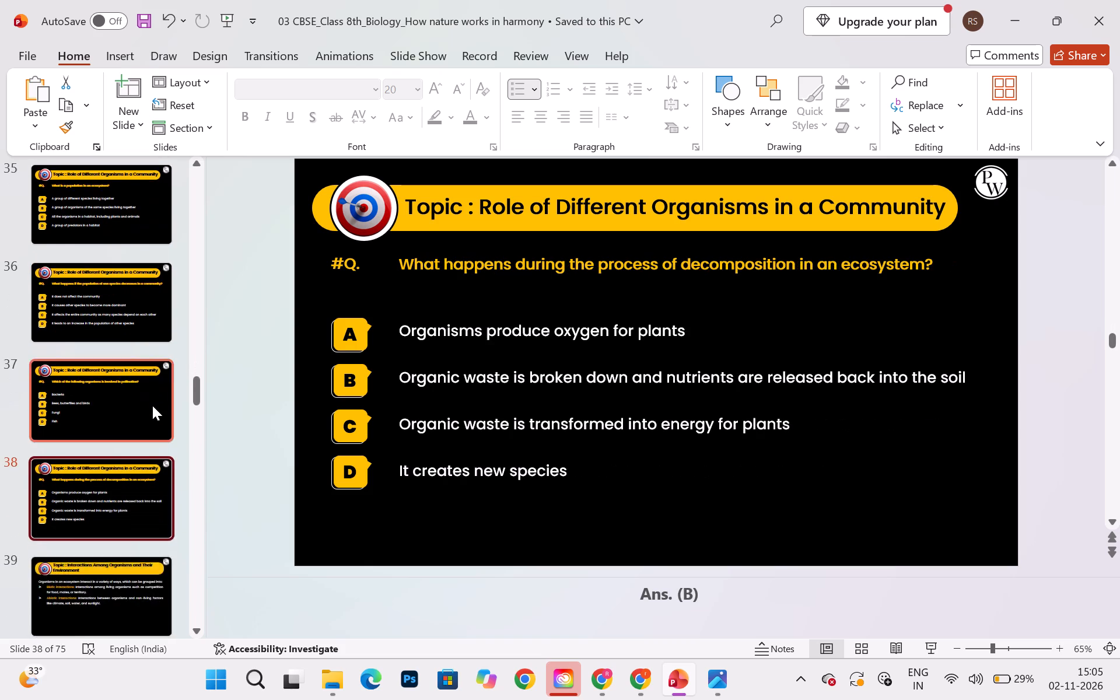
key(Down)
key(Down)
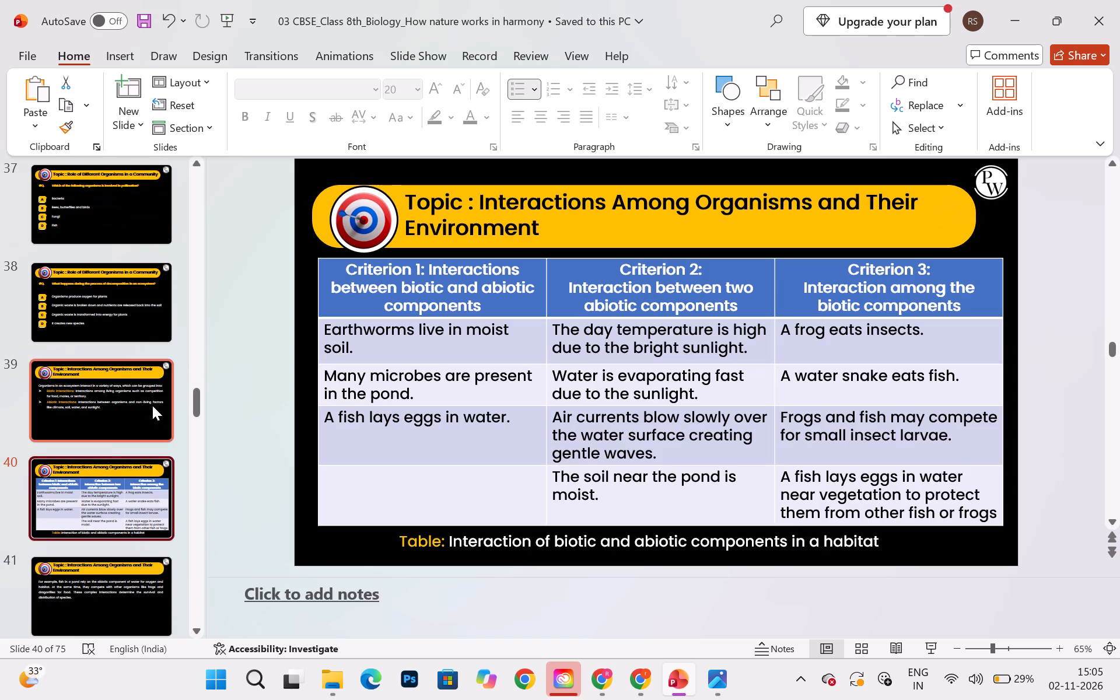
key(Down)
key(Down)
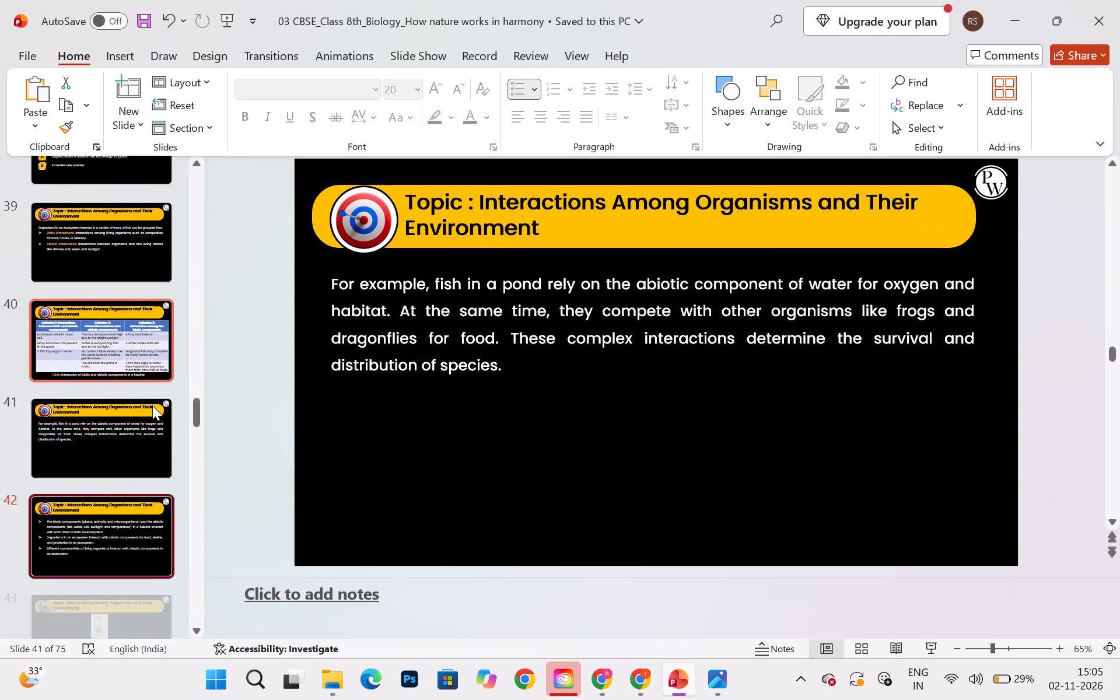
key(Down)
key(Down)
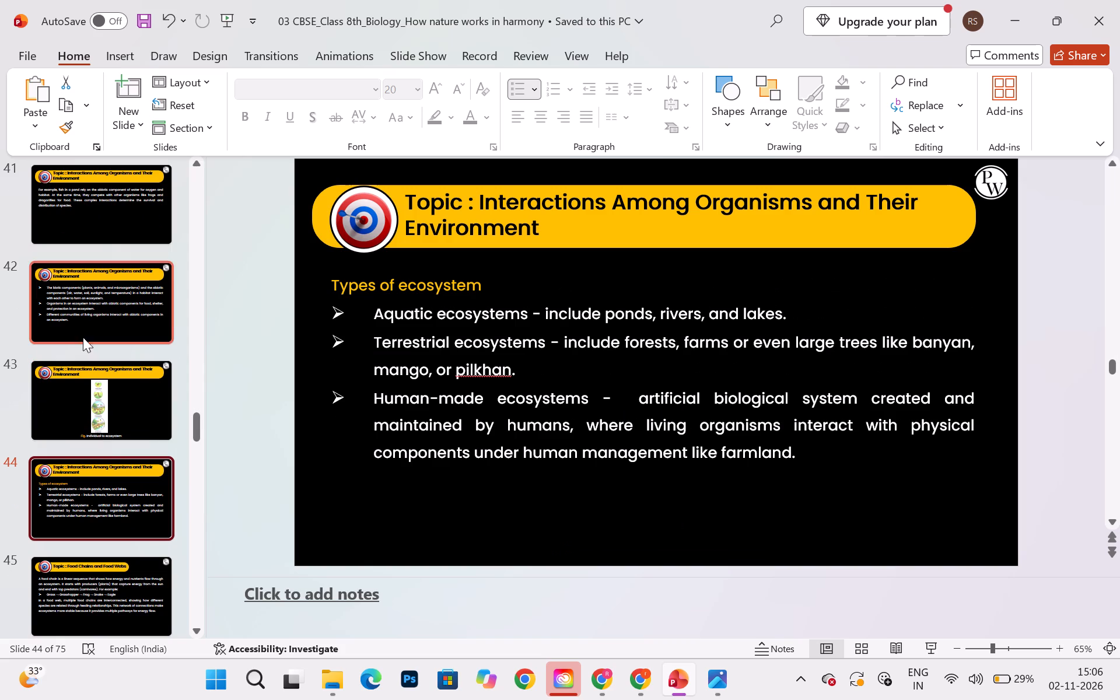
Review slides 41 to 44 on organism interactions and ecosystems, finishing on slide 43 with the Individual to ecosystem figure.
click(81, 318)
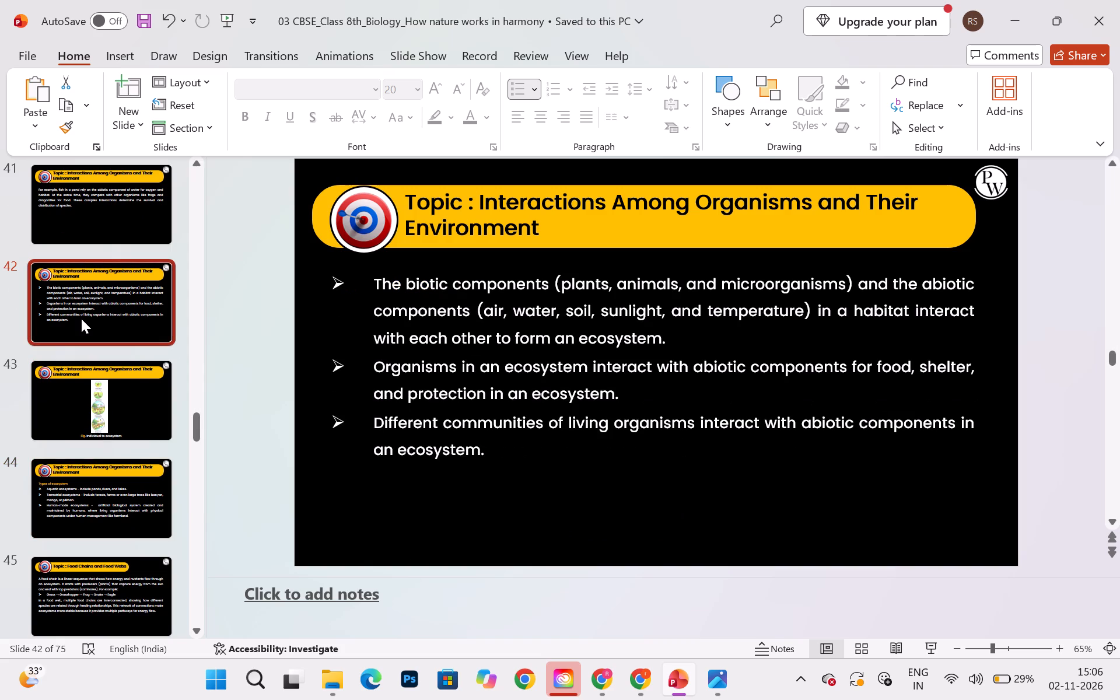
click(105, 421)
click(102, 199)
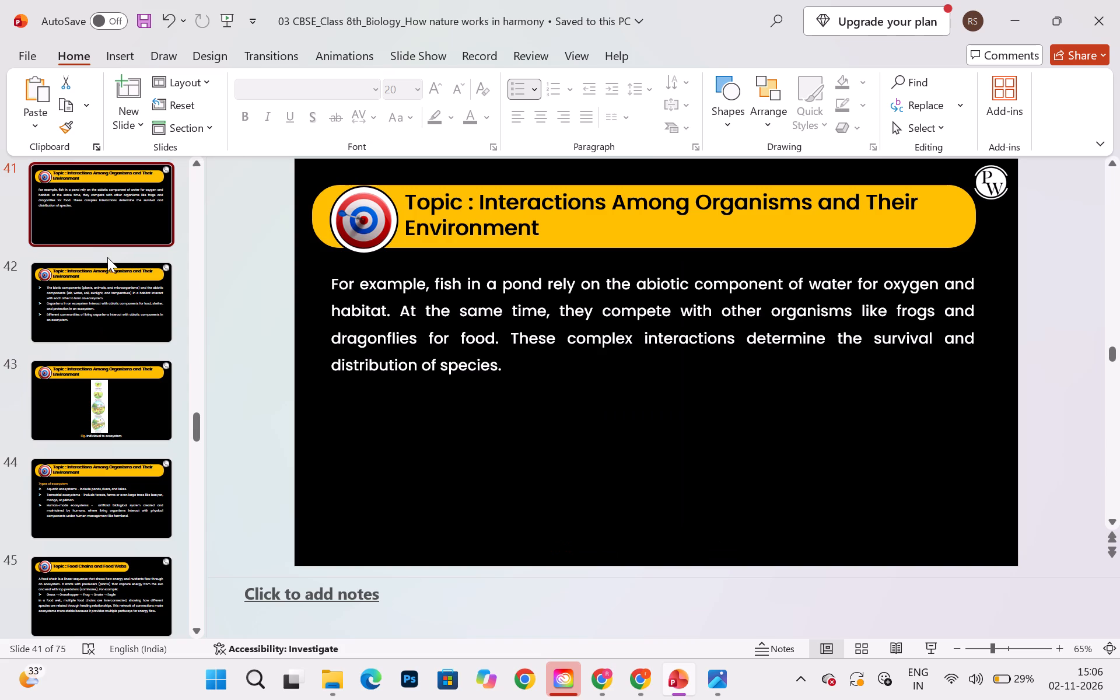
click(97, 274)
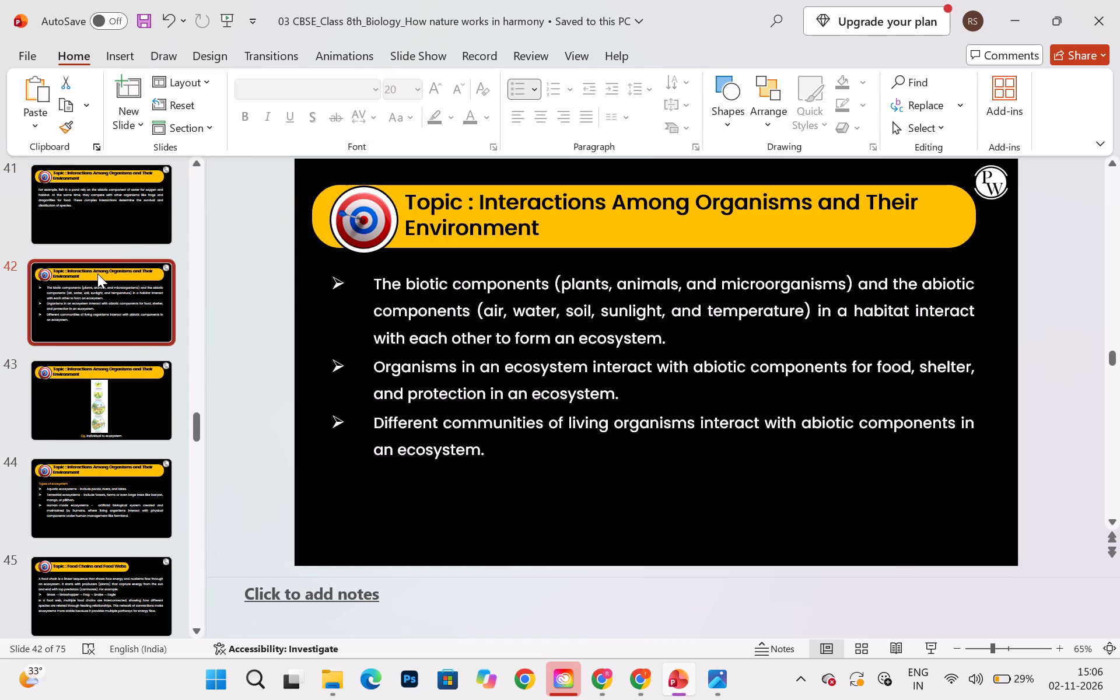
click(95, 382)
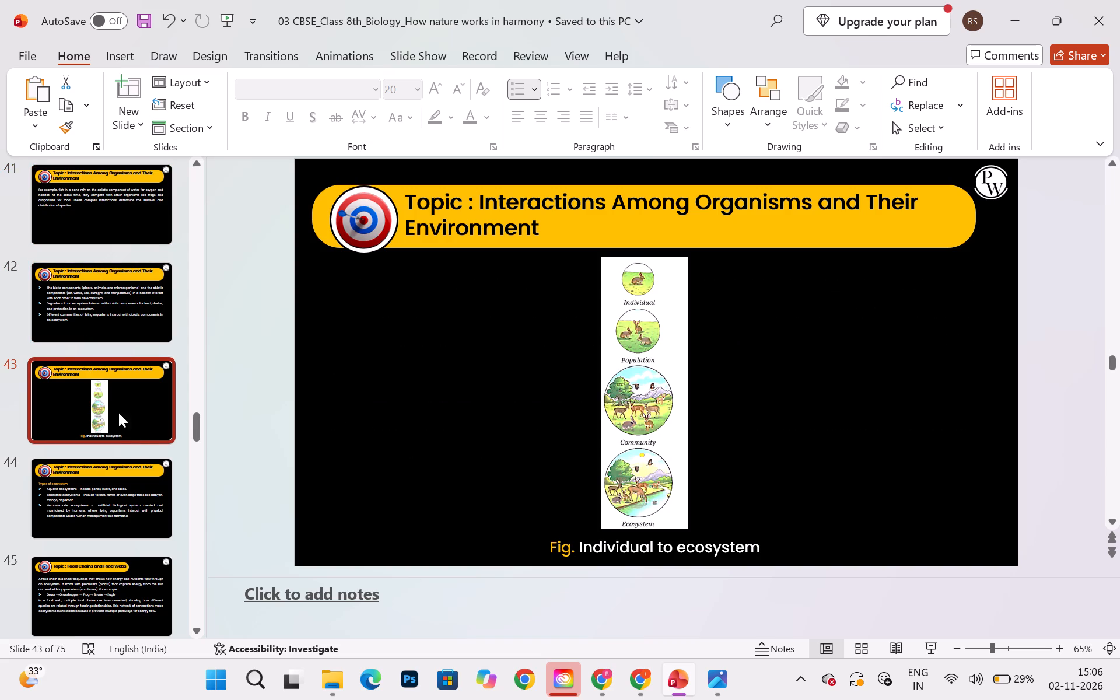
click(132, 503)
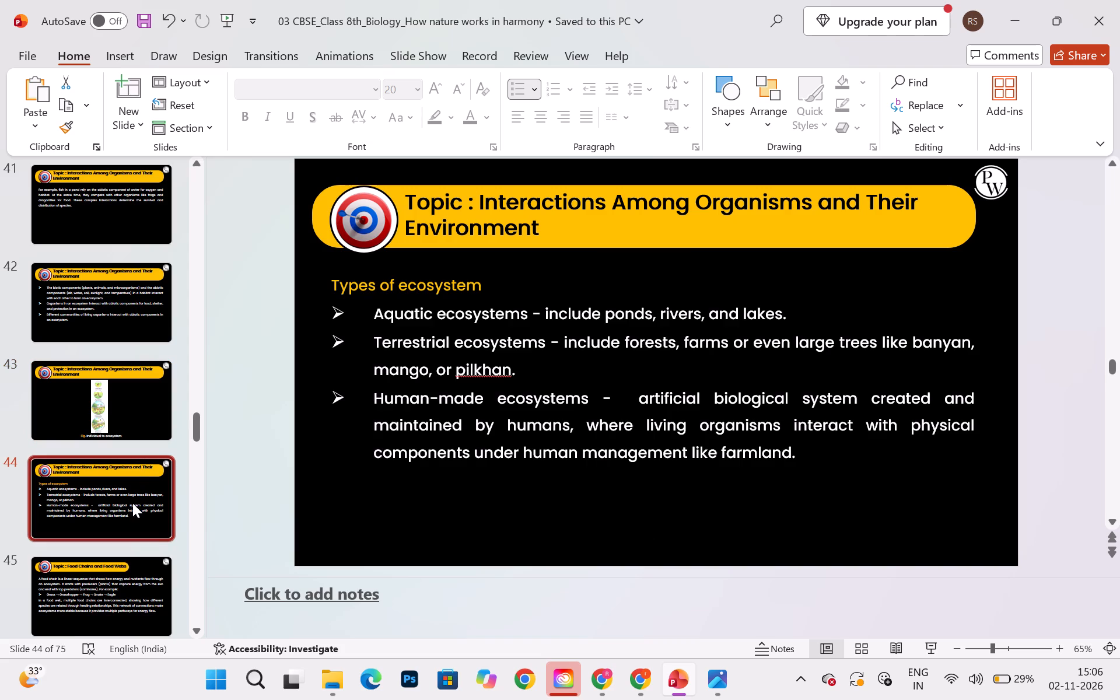
click(137, 399)
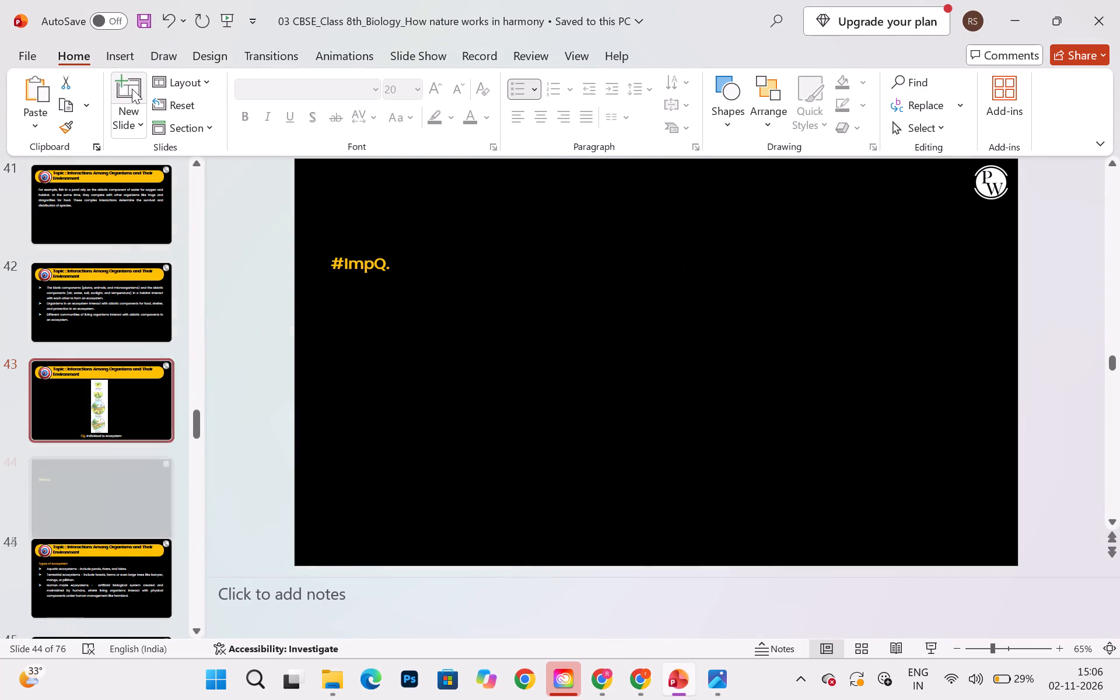
click(372, 286)
click(181, 81)
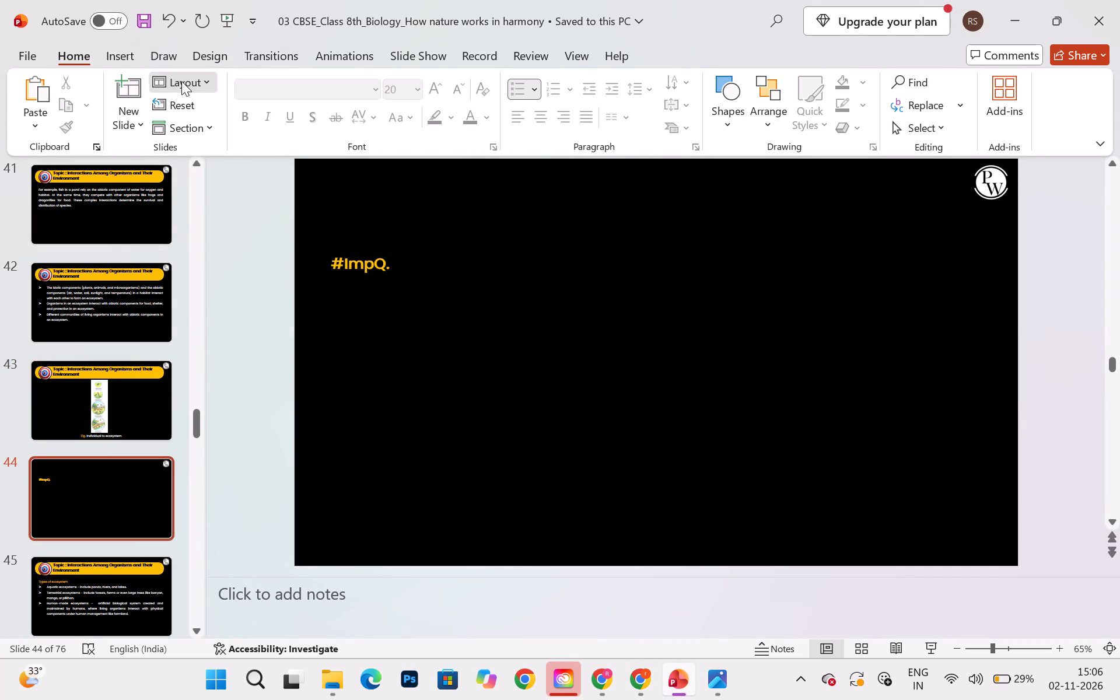
click(204, 139)
key(ctrl+v)
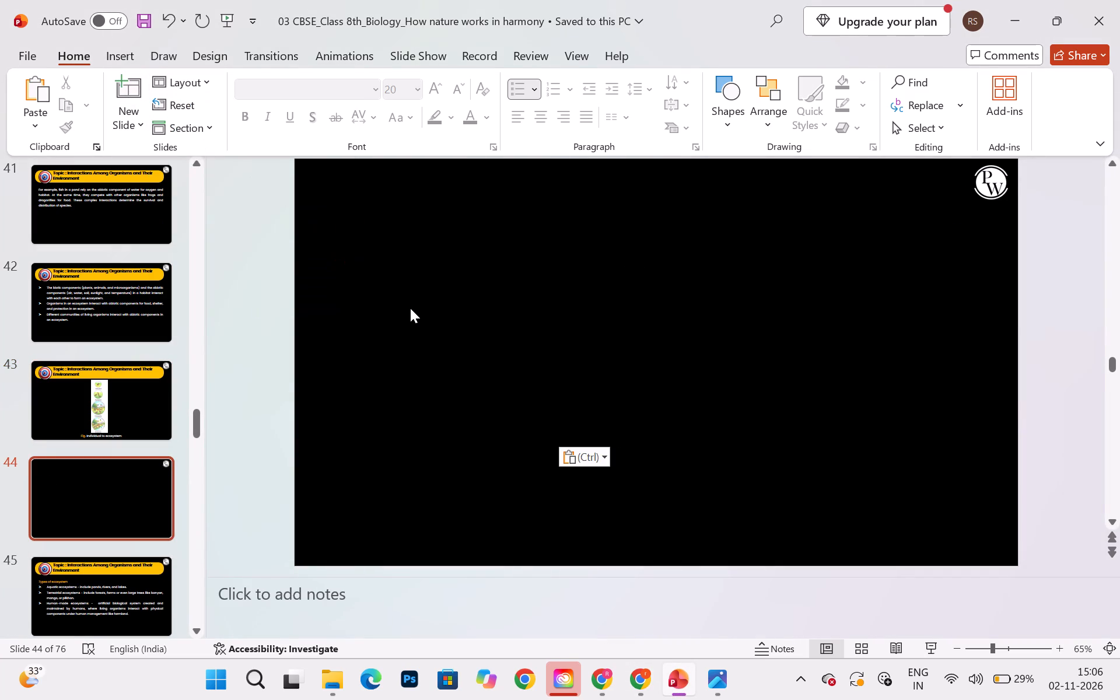
Format all the pasted ecosystem text as white, bold and size 20.
key(ctrl+a)
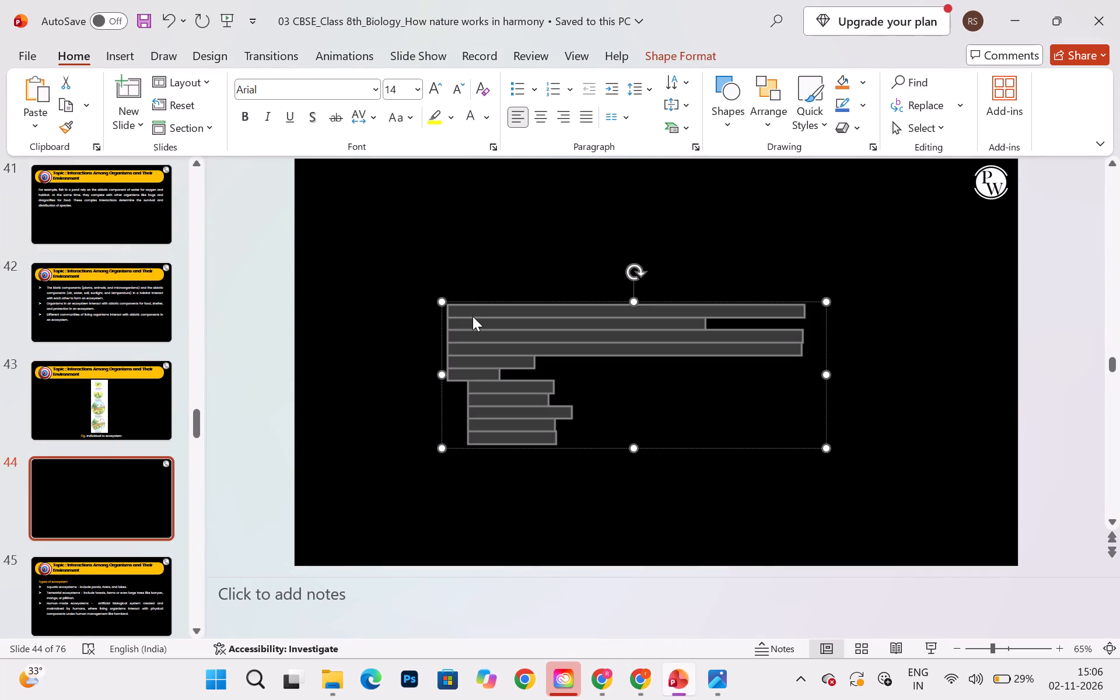
click(486, 114)
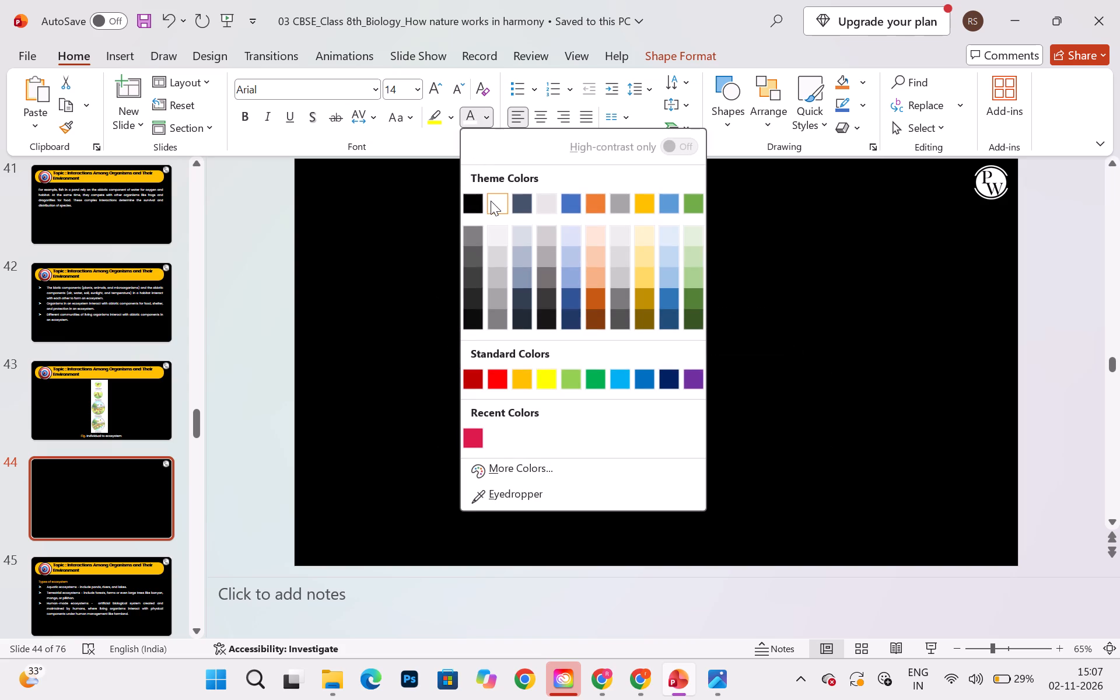
click(491, 201)
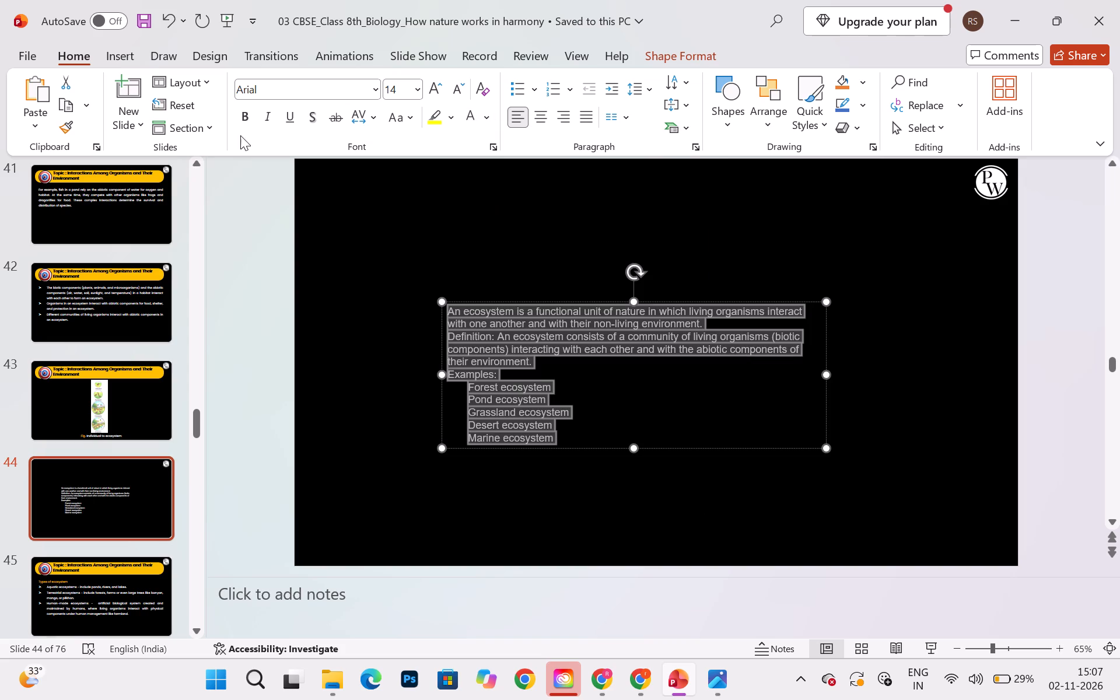
click(242, 116)
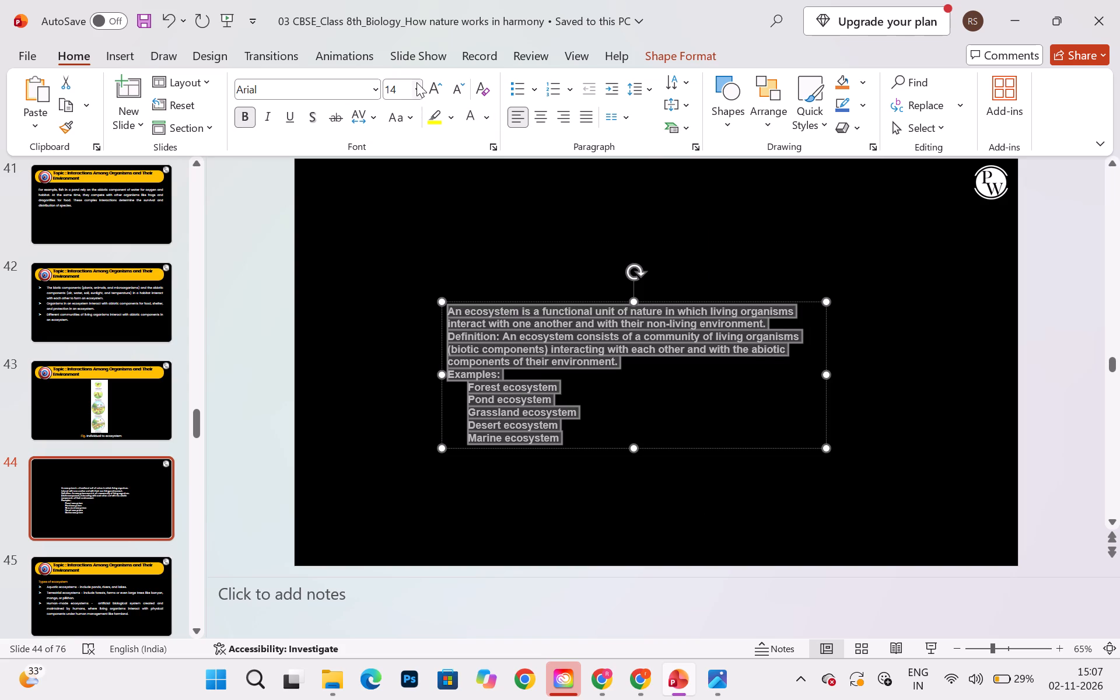
drag(416, 82, 396, 306)
click(396, 306)
Set the line spacing of all the ecosystem text to 1.5.
click(504, 348)
key(ctrl+a)
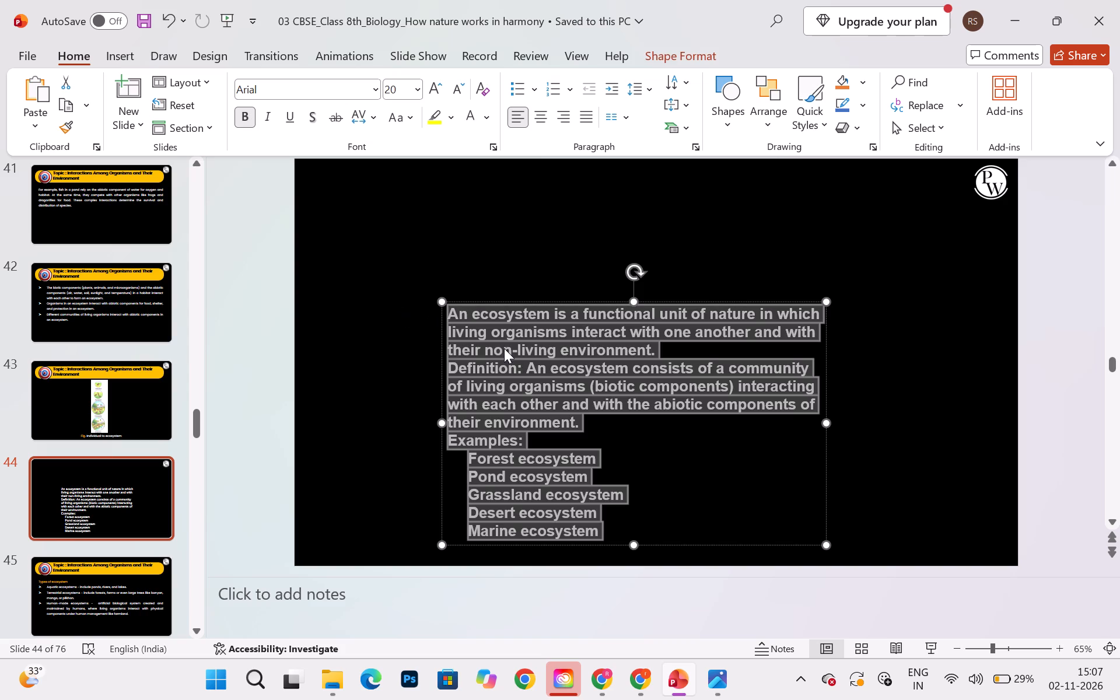
click(490, 114)
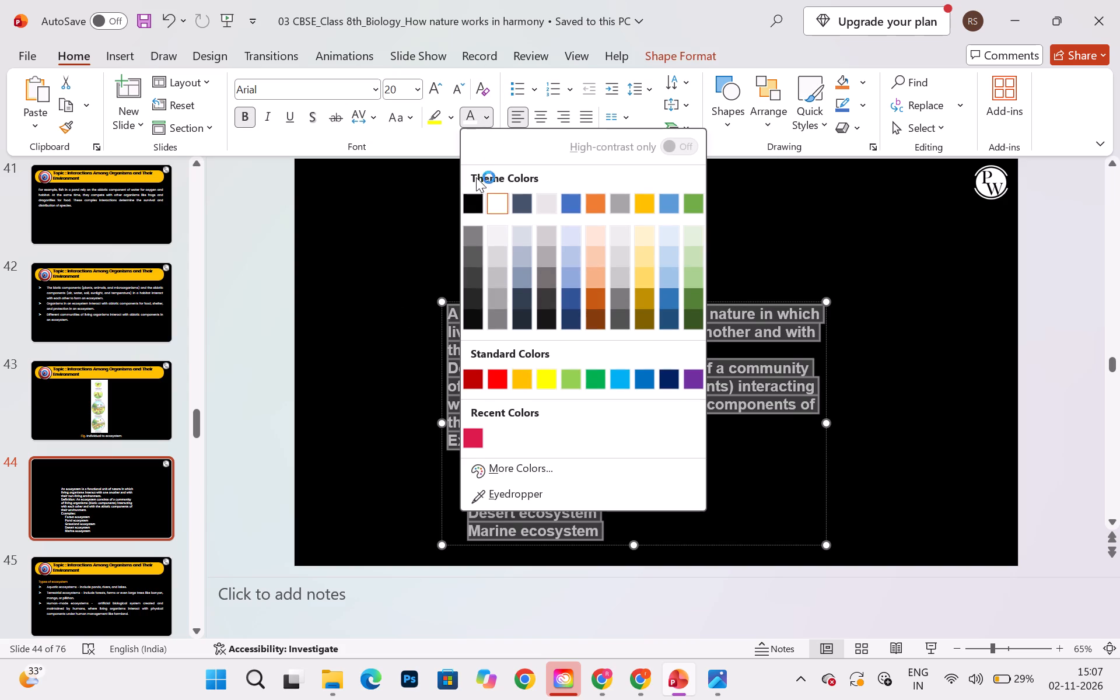
click(638, 91)
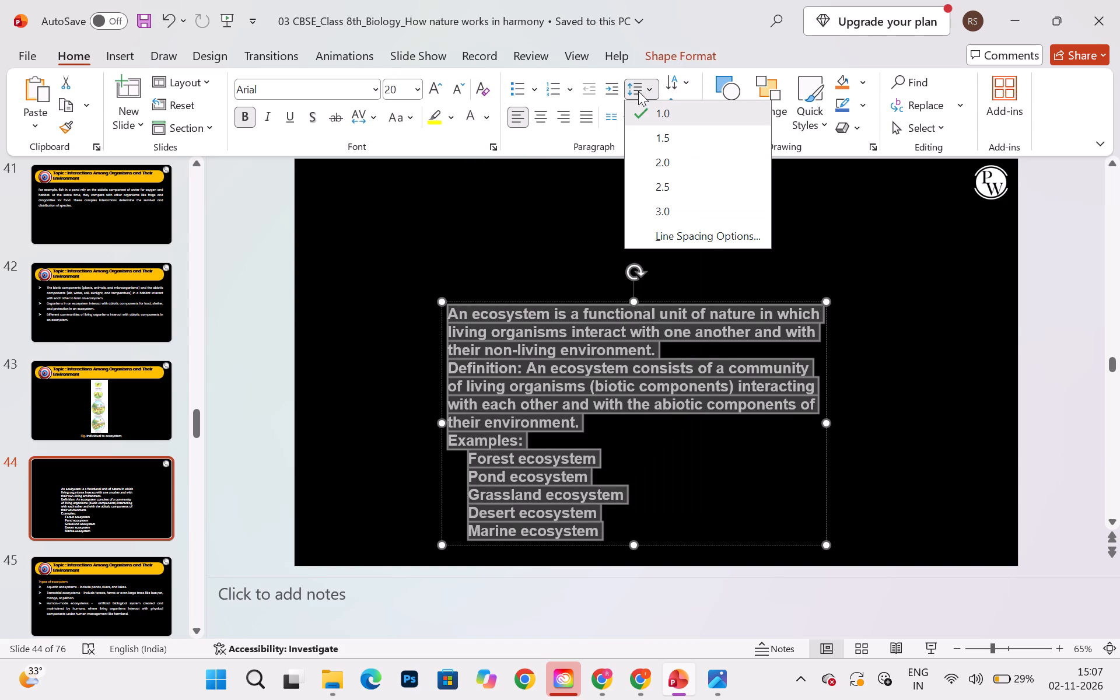
click(653, 127)
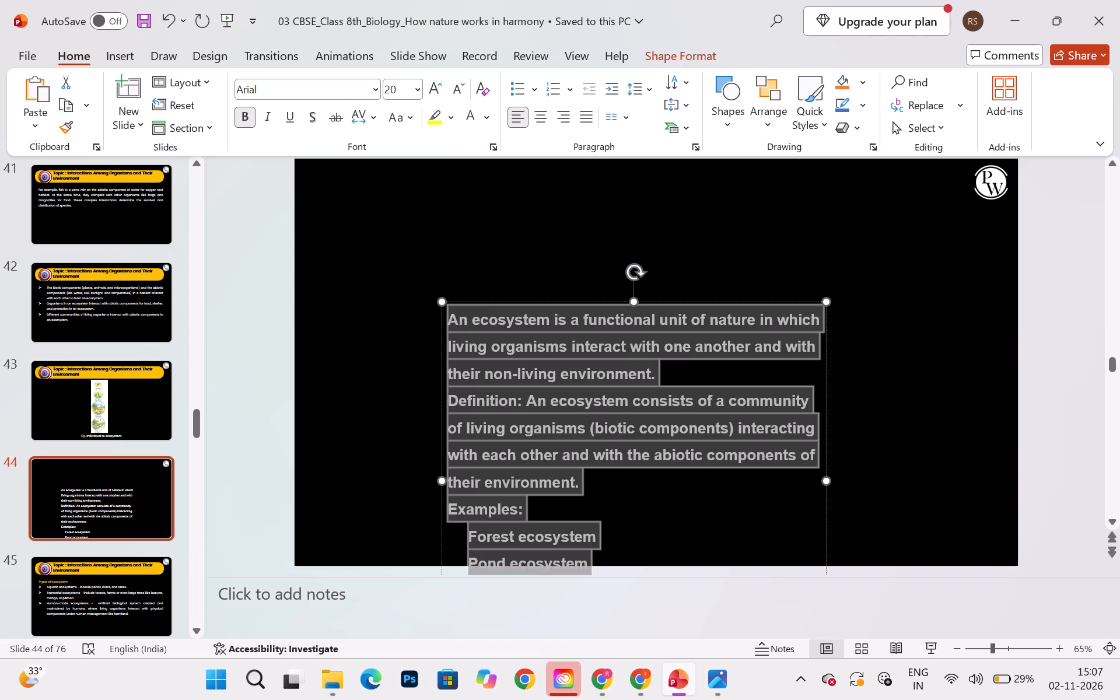
Move the ecosystem text box to the slide's upper-left area and widen it to span most of the slide.
drag(540, 297, 420, 183)
drag(708, 365, 960, 370)
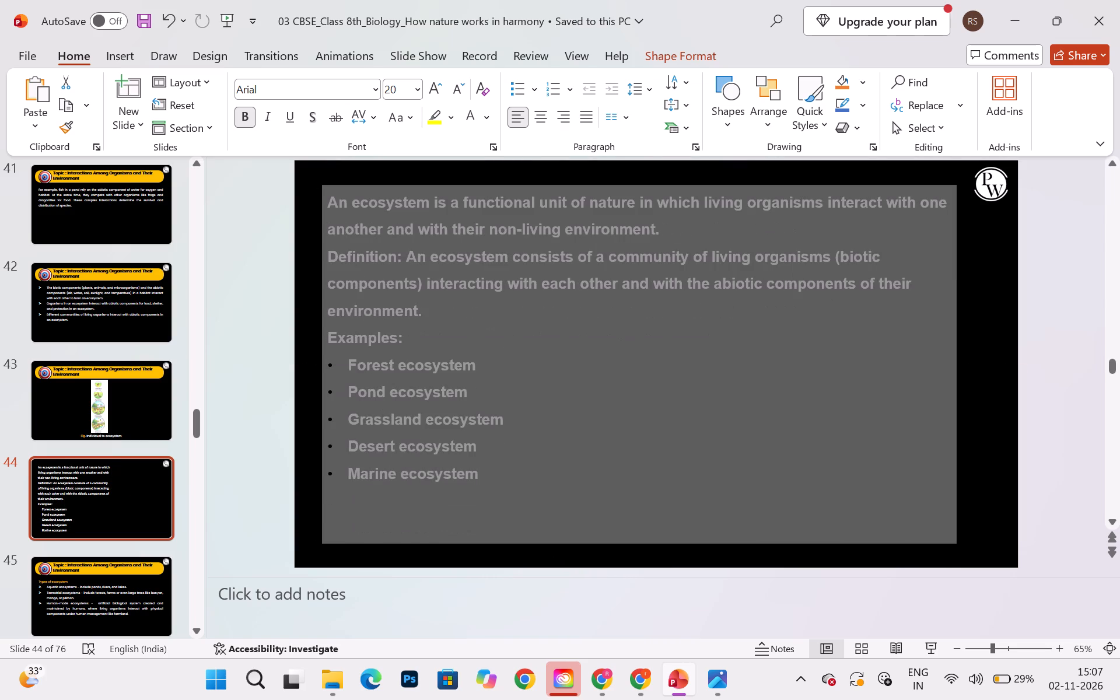
drag(960, 370, 961, 370)
click(439, 313)
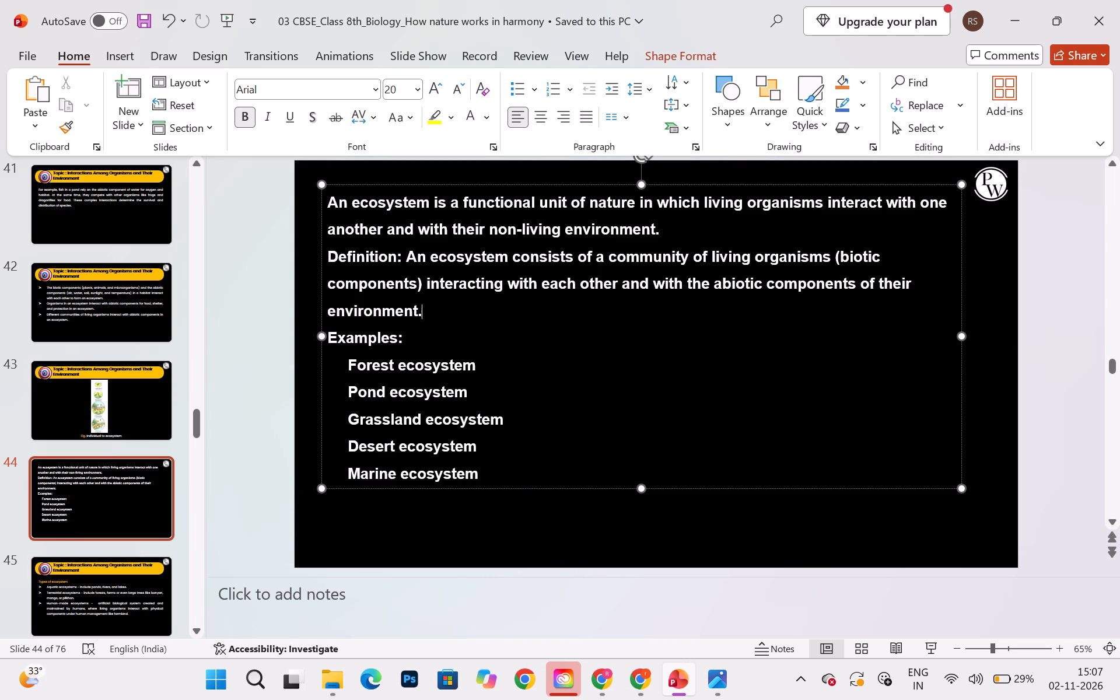
Separate the ecosystem text into blocks with blank lines before the second paragraph and "Examples:", and remove the "Definition:" label.
key(Return)
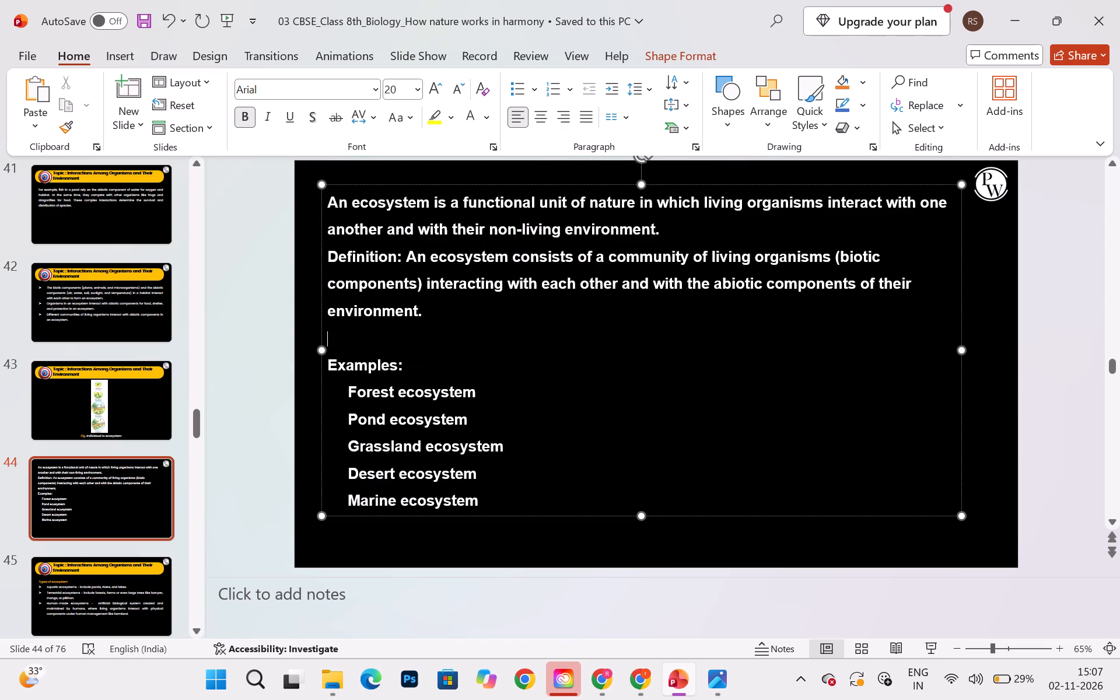
click(586, 356)
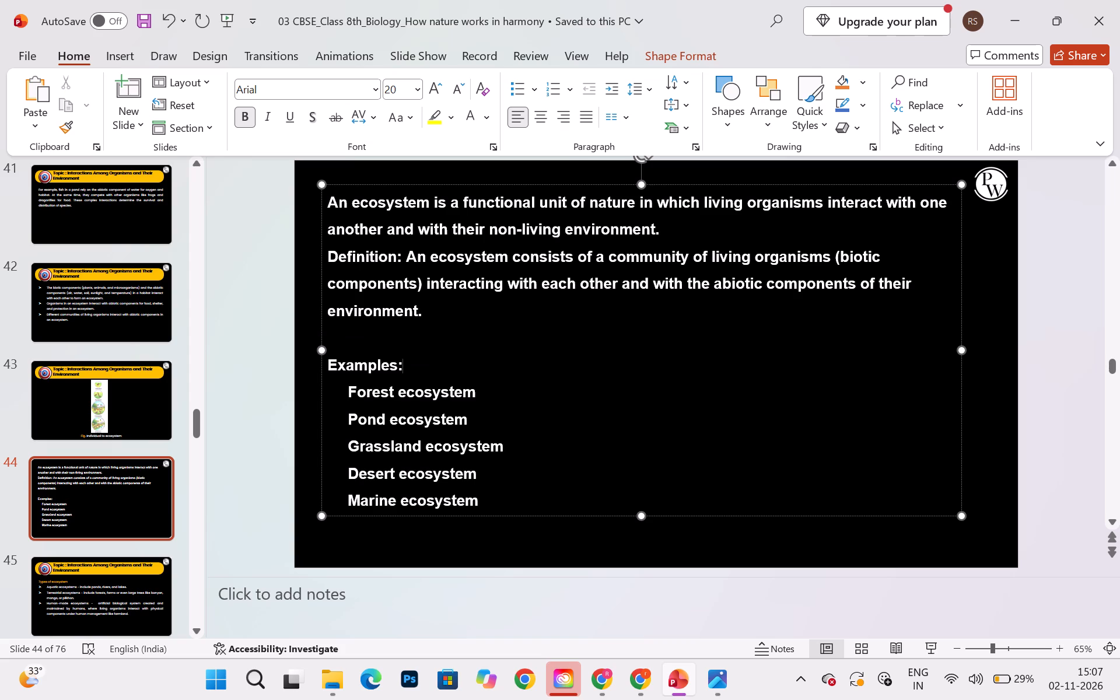
drag(405, 257, 313, 267)
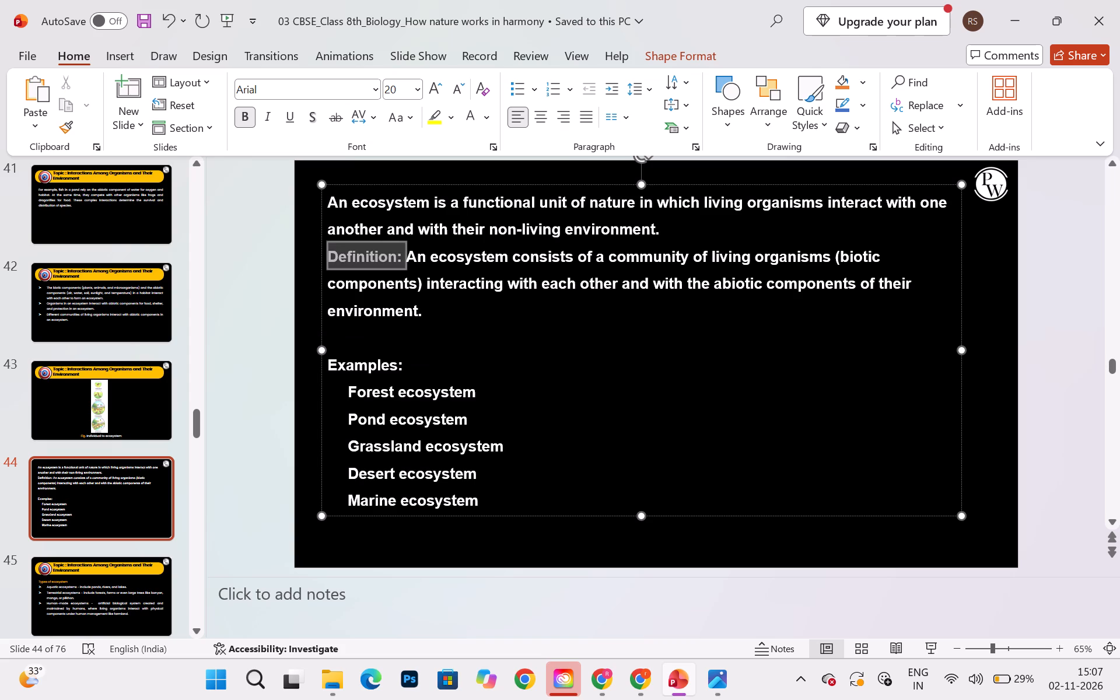
drag(313, 267, 310, 267)
key(BackSpace)
key(Return)
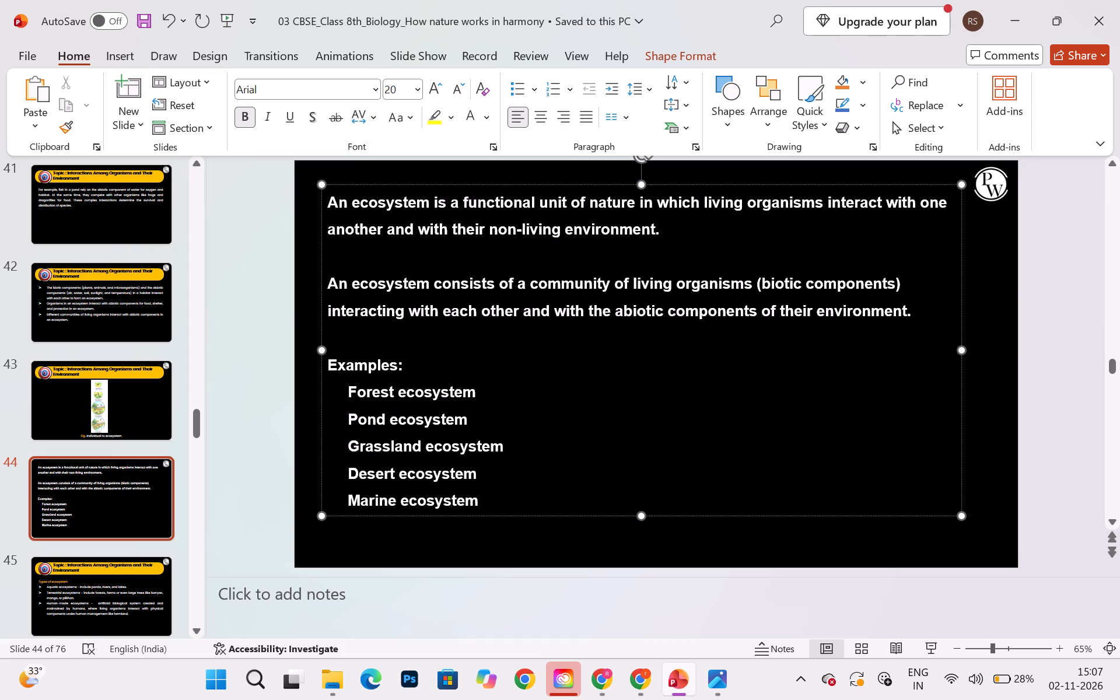
click(565, 406)
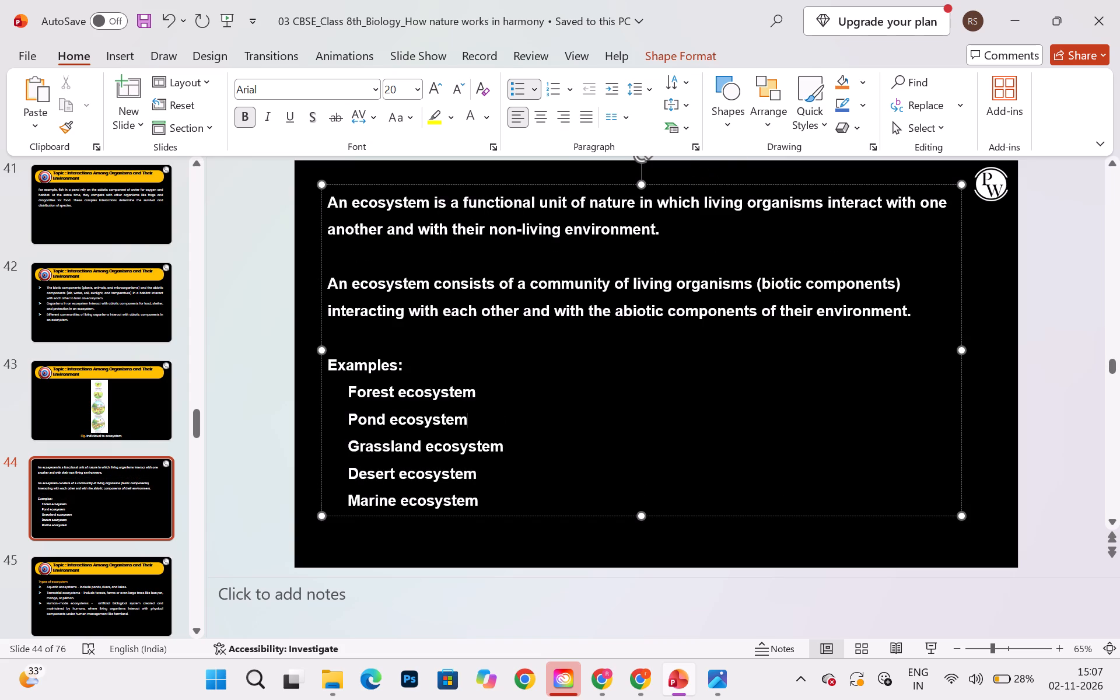
click(687, 182)
click(674, 461)
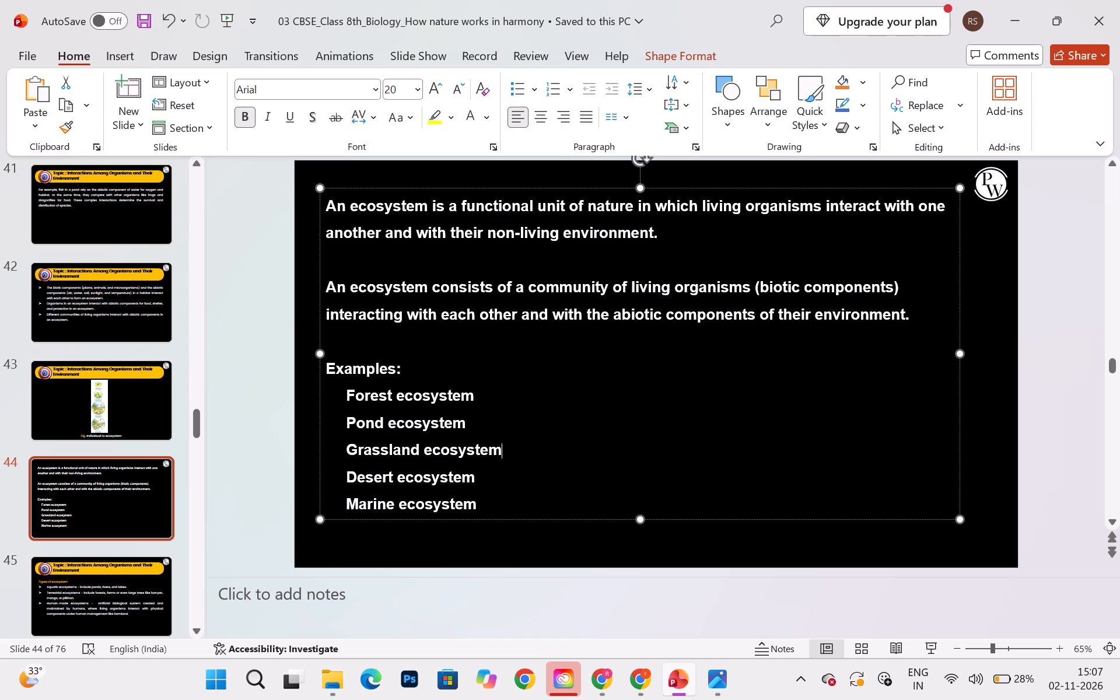
Switch to the ChatGPT ecosystem answer in Chrome, open the Forest Ecosystem picture and copy it.
click(625, 686)
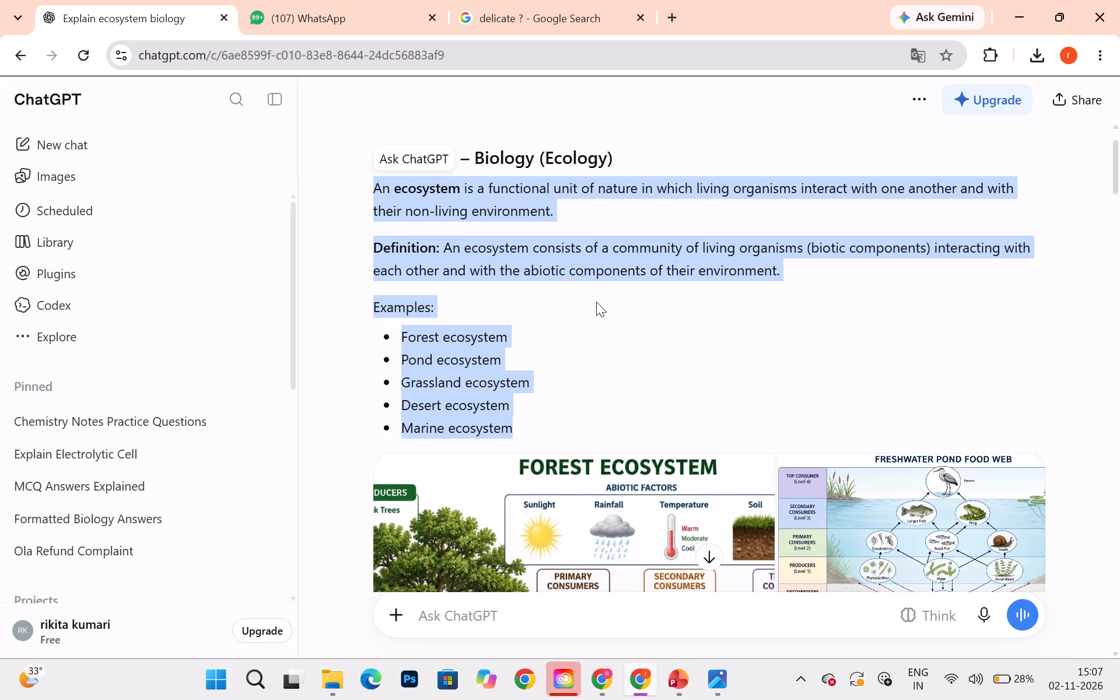
click(596, 302)
scroll(596, 302, down, 2)
click(596, 302)
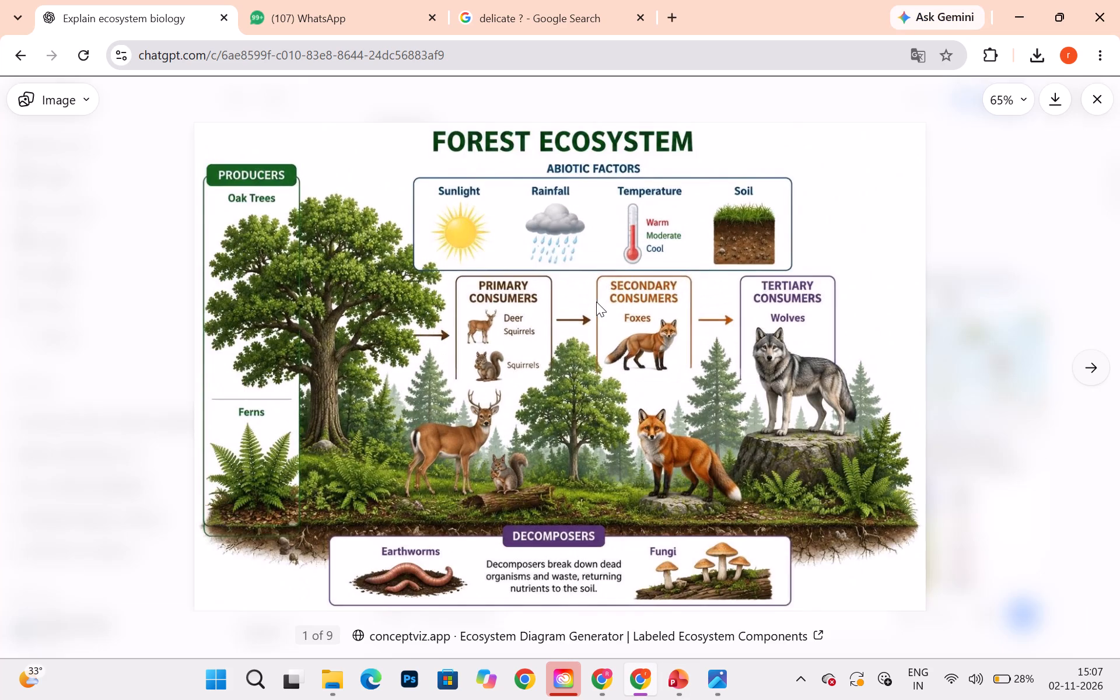
right_click(520, 228)
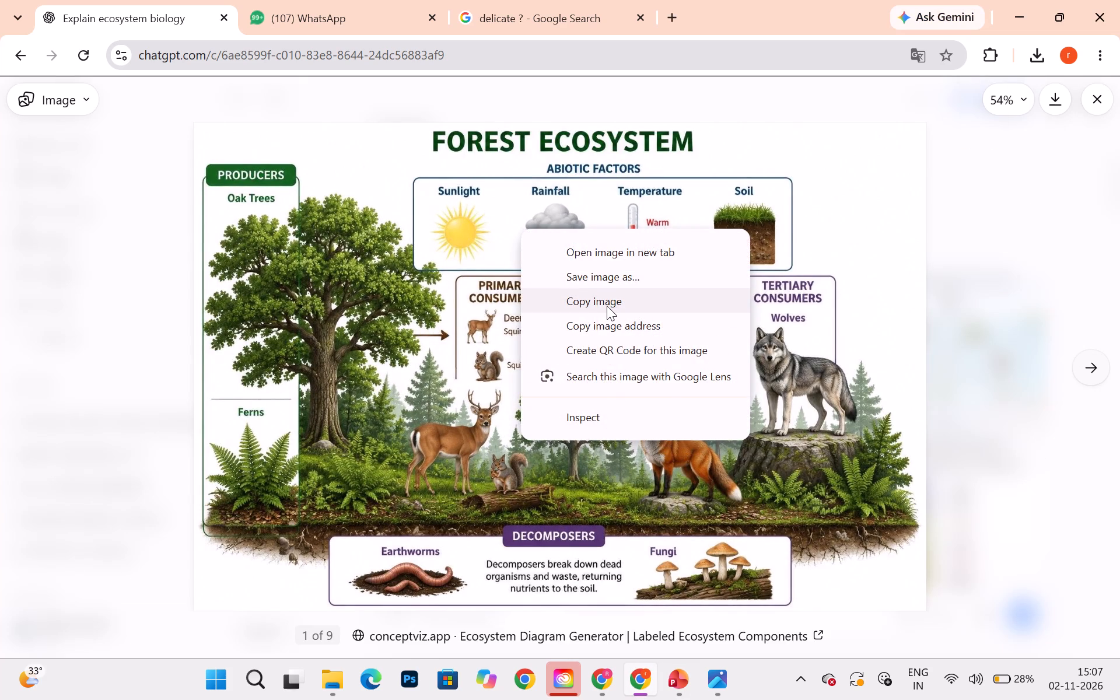
click(598, 306)
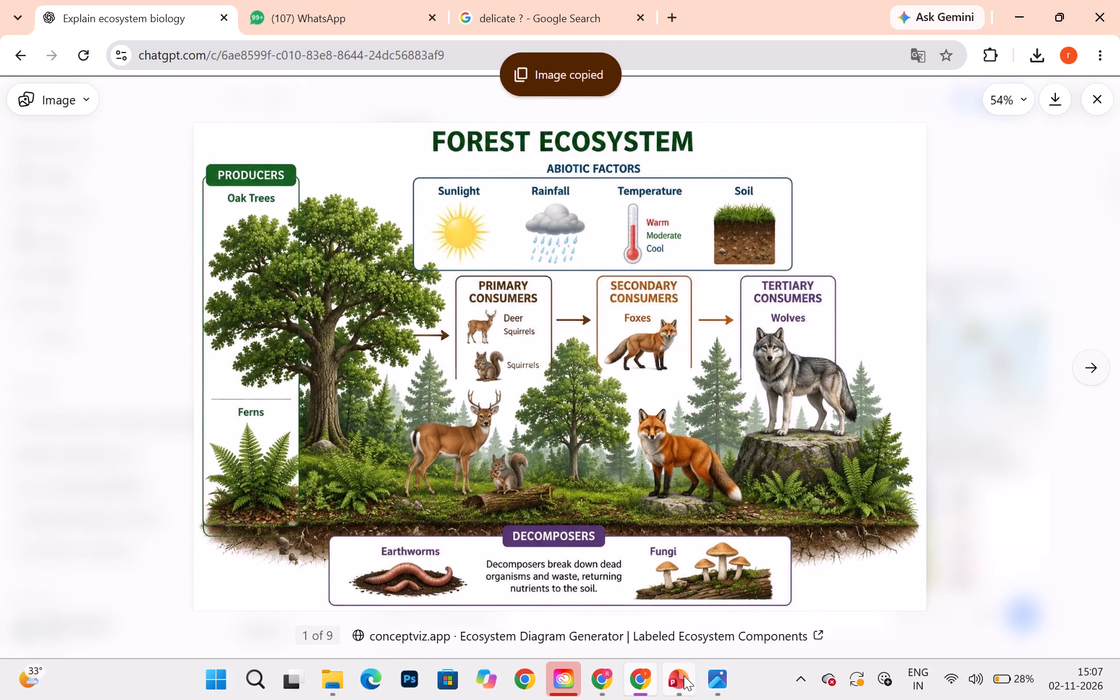
Switch back to PowerPoint, add a slide after slide 44 with the 4_Title Slide layout, and paste the Forest Ecosystem picture.
click(684, 675)
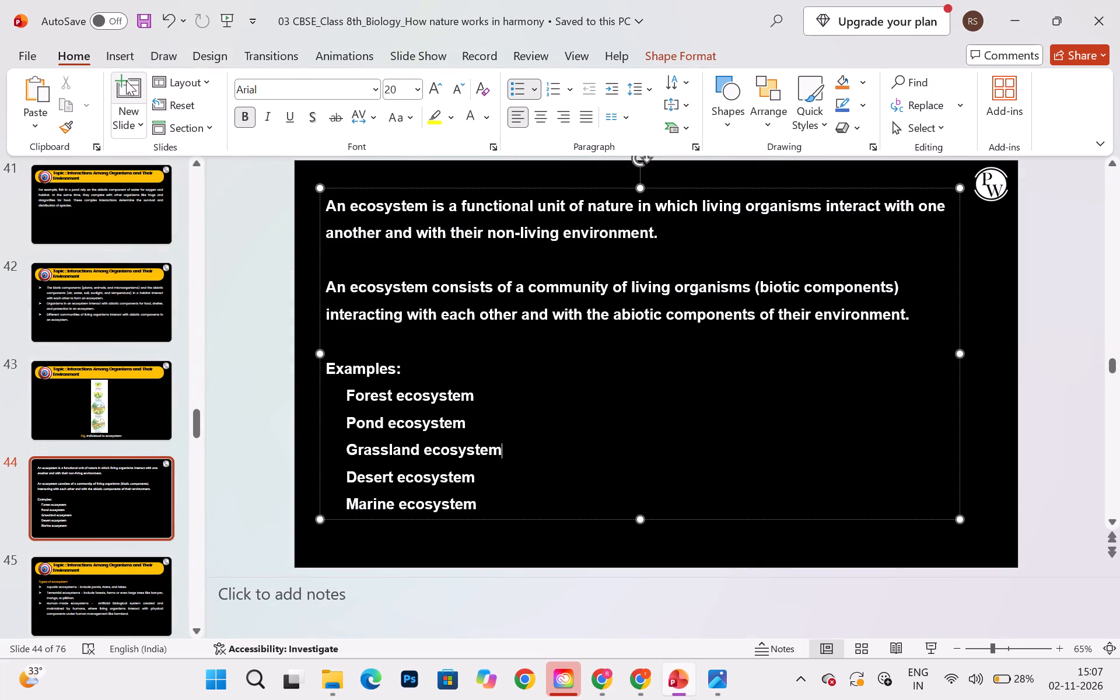
click(120, 80)
click(182, 88)
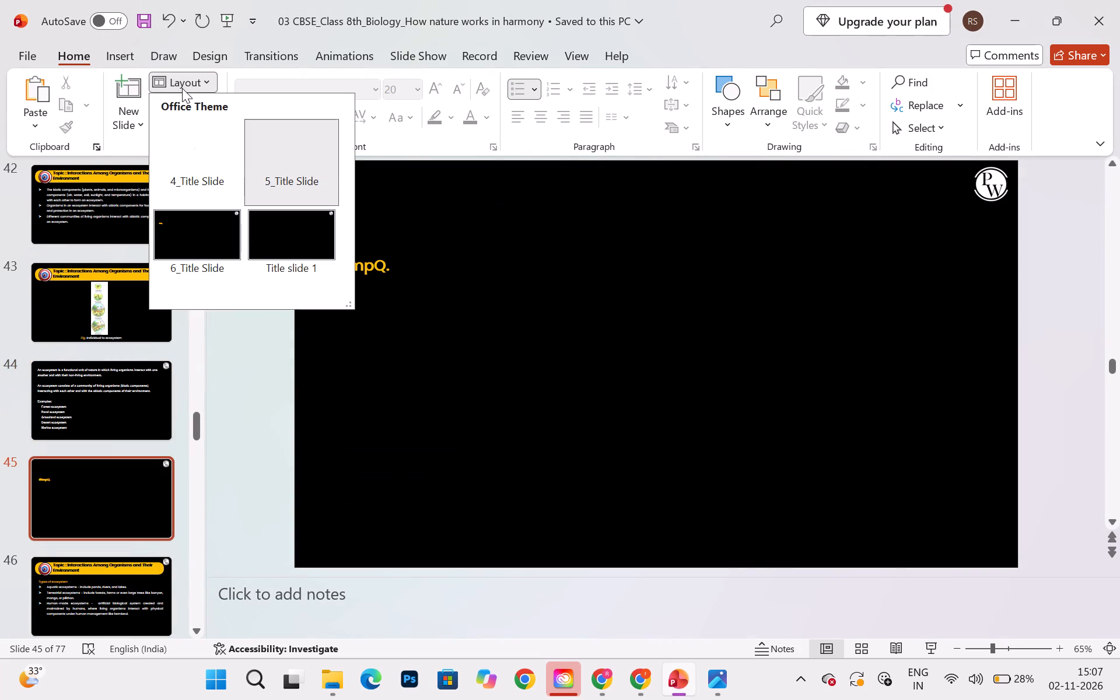
click(206, 135)
key(ctrl+v)
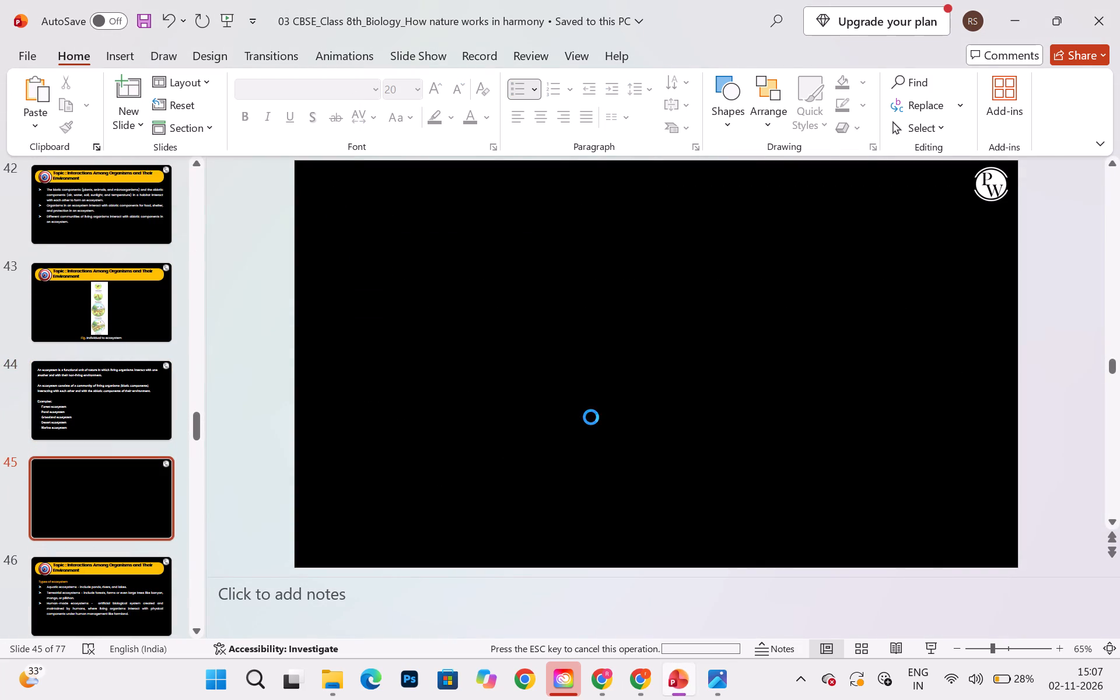
Move the Forest Ecosystem picture to the slide's upper-left corner and enlarge it to nearly the full slide height.
drag(591, 417, 512, 375)
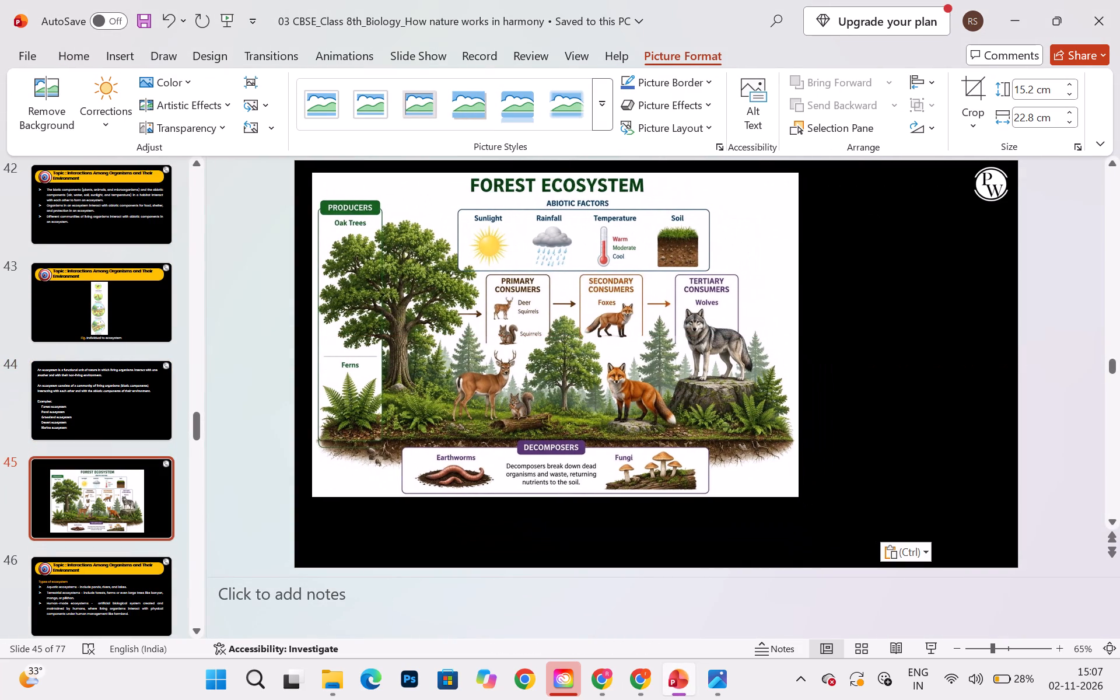
drag(800, 500, 866, 558)
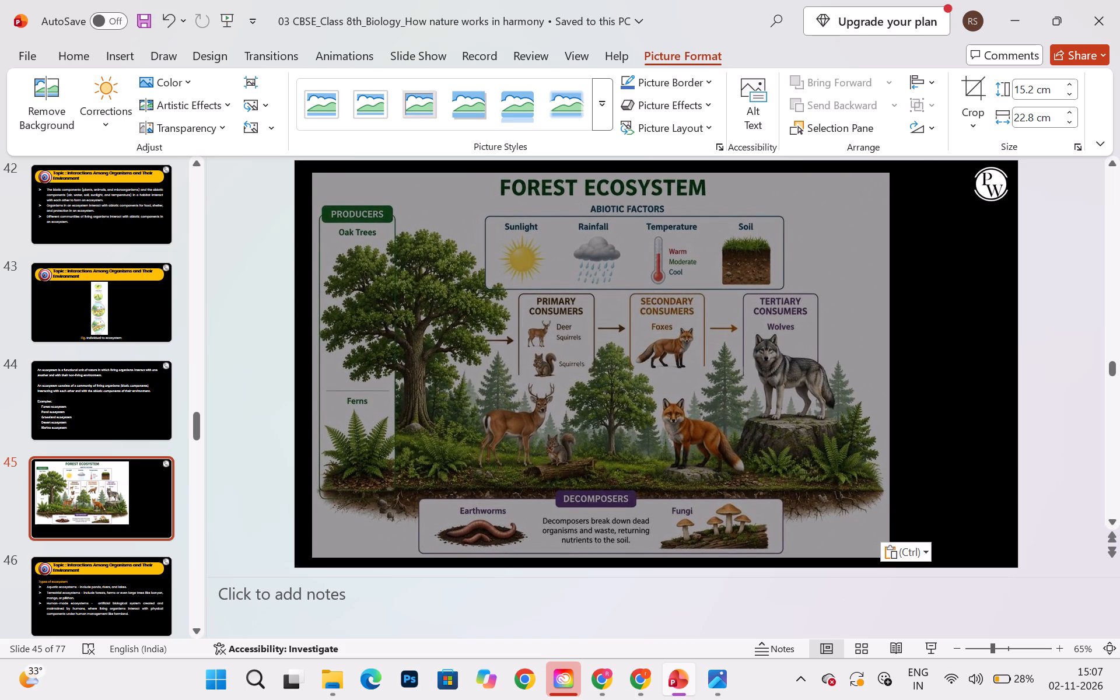
drag(866, 558, 866, 554)
click(975, 497)
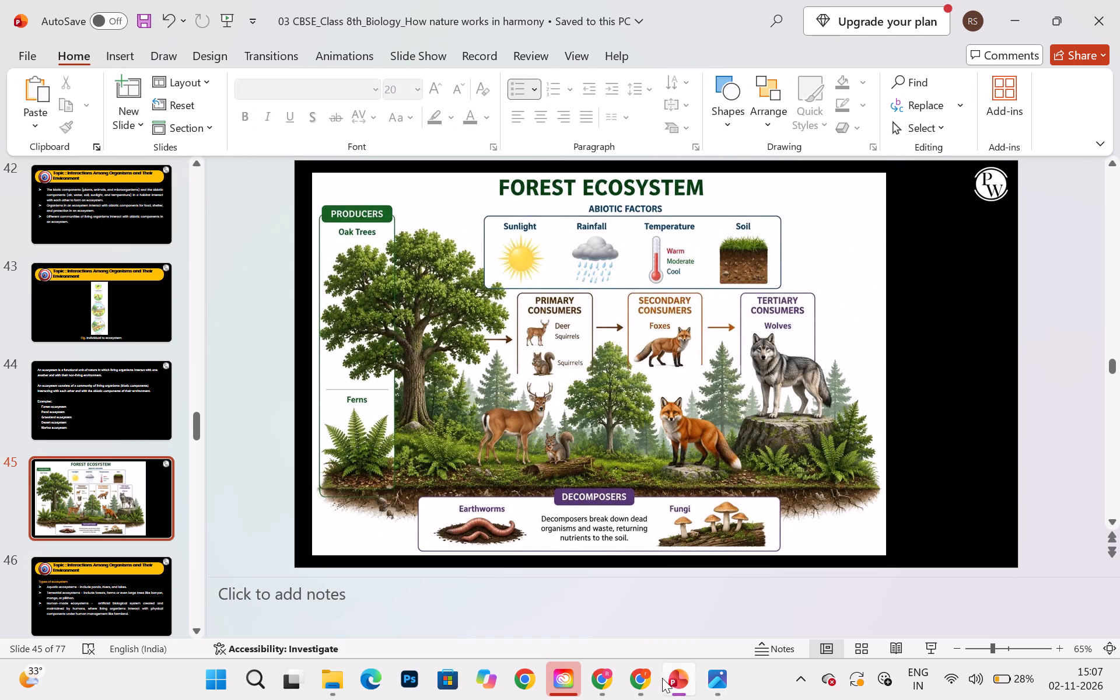
Switch to ChatGPT in Chrome, go to the Freshwater Pond Food Web picture and copy it.
click(649, 677)
click(1096, 353)
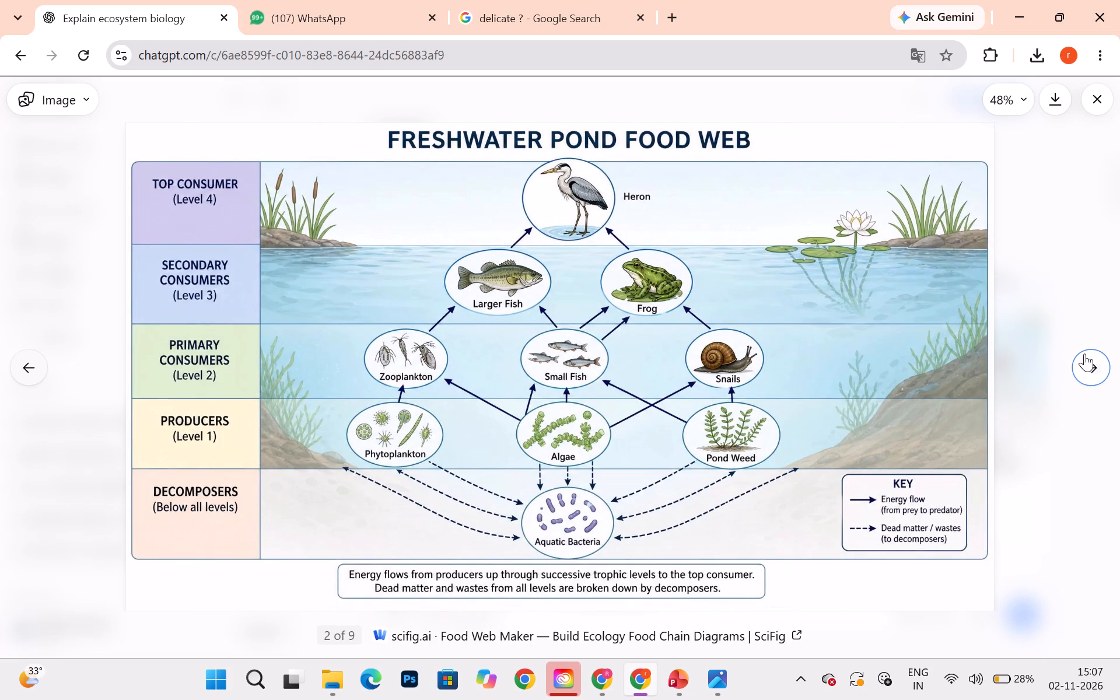
right_click(743, 408)
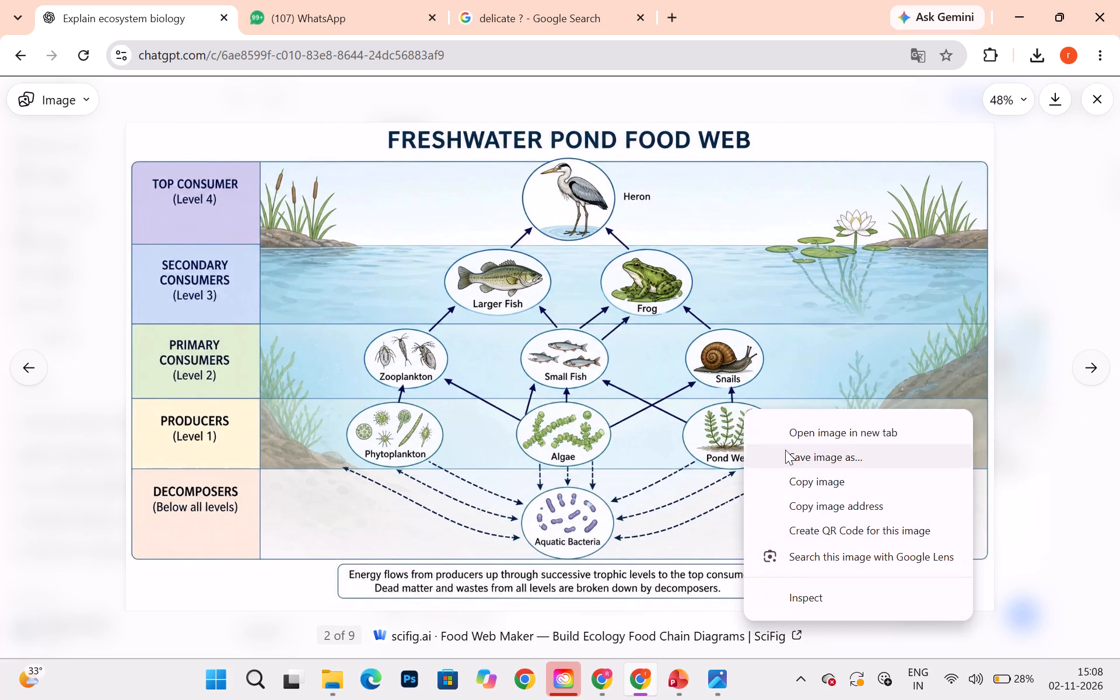
click(803, 484)
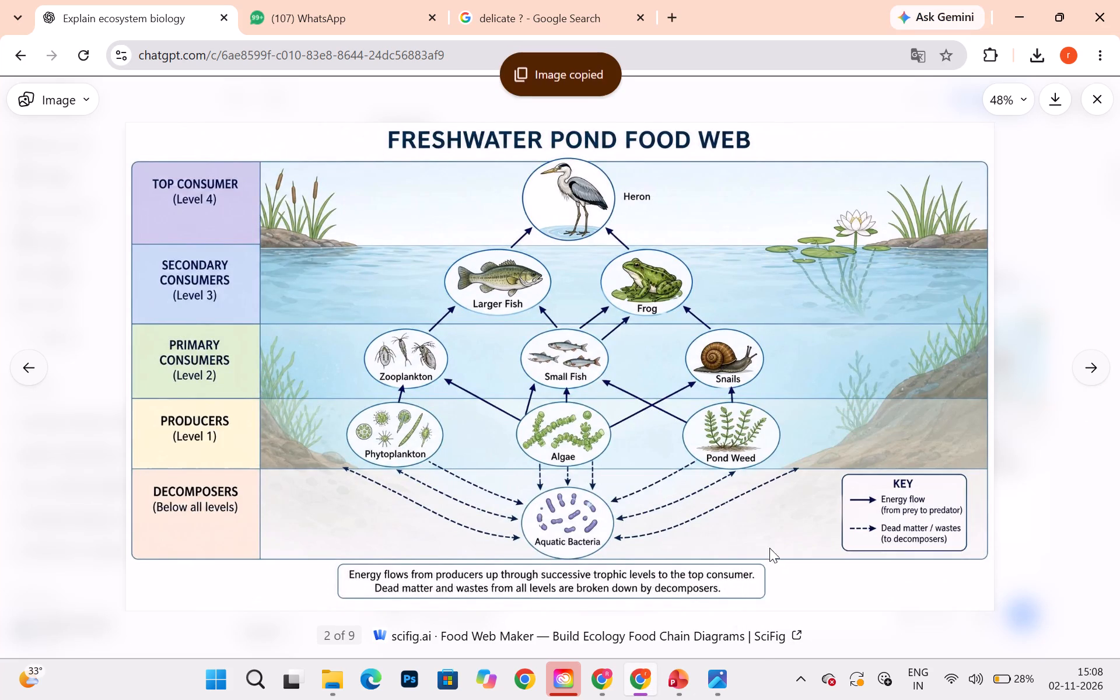
Switch back to PowerPoint, paste the Freshwater Pond Food Web picture on a new slide after slide 45, and apply the 4_Title Slide layout.
click(675, 671)
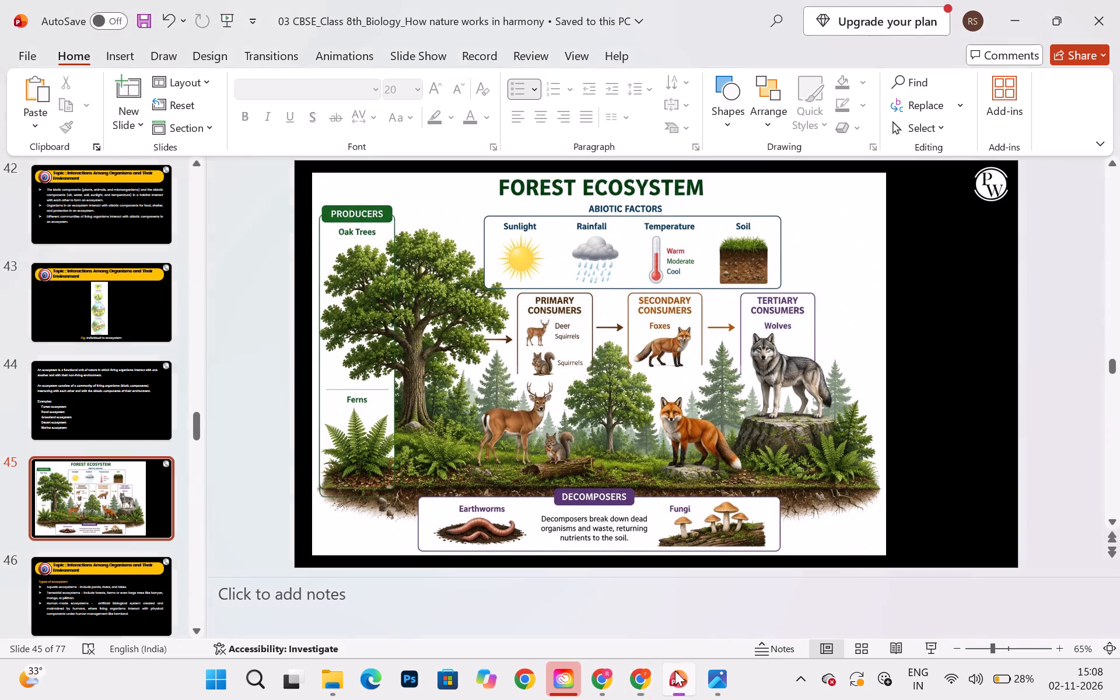
click(128, 77)
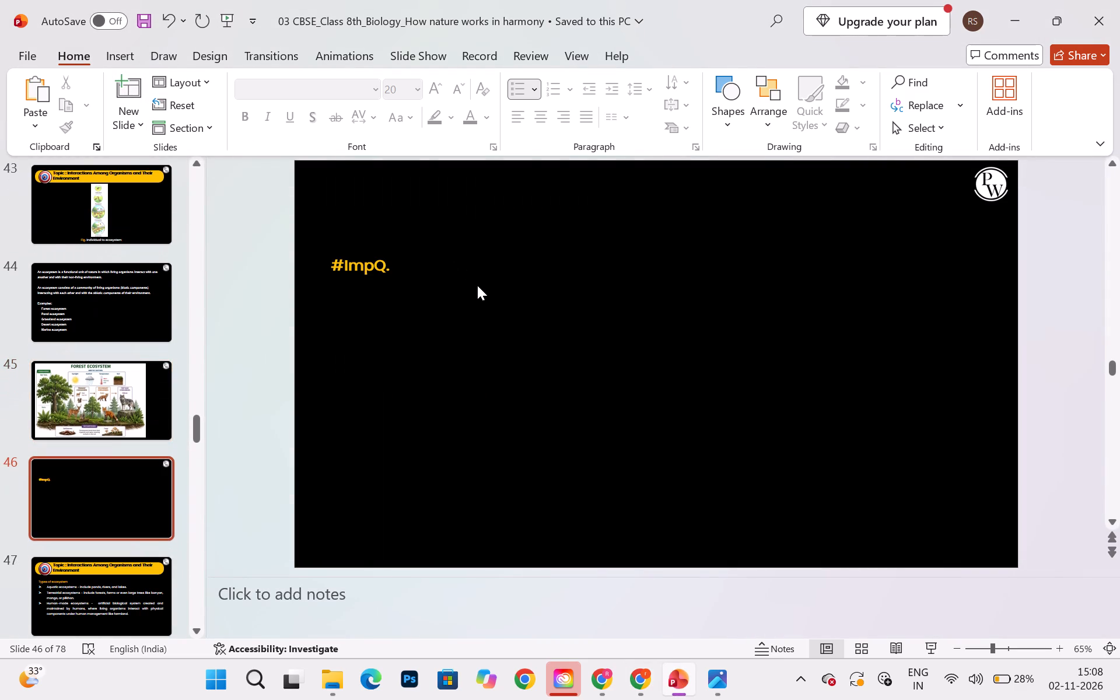
key(ctrl+v)
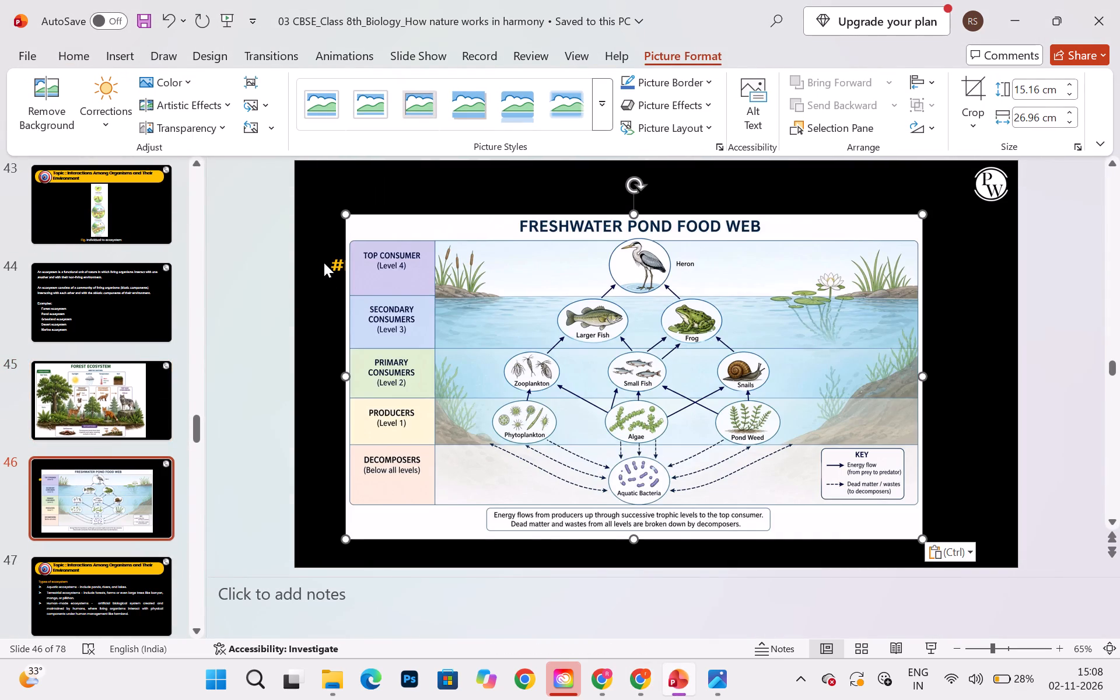
click(330, 265)
drag(199, 87, 213, 143)
click(213, 143)
Move the Freshwater Pond Food Web picture to the slide's upper-left area and enlarge it to fill most of the slide.
drag(419, 248, 383, 221)
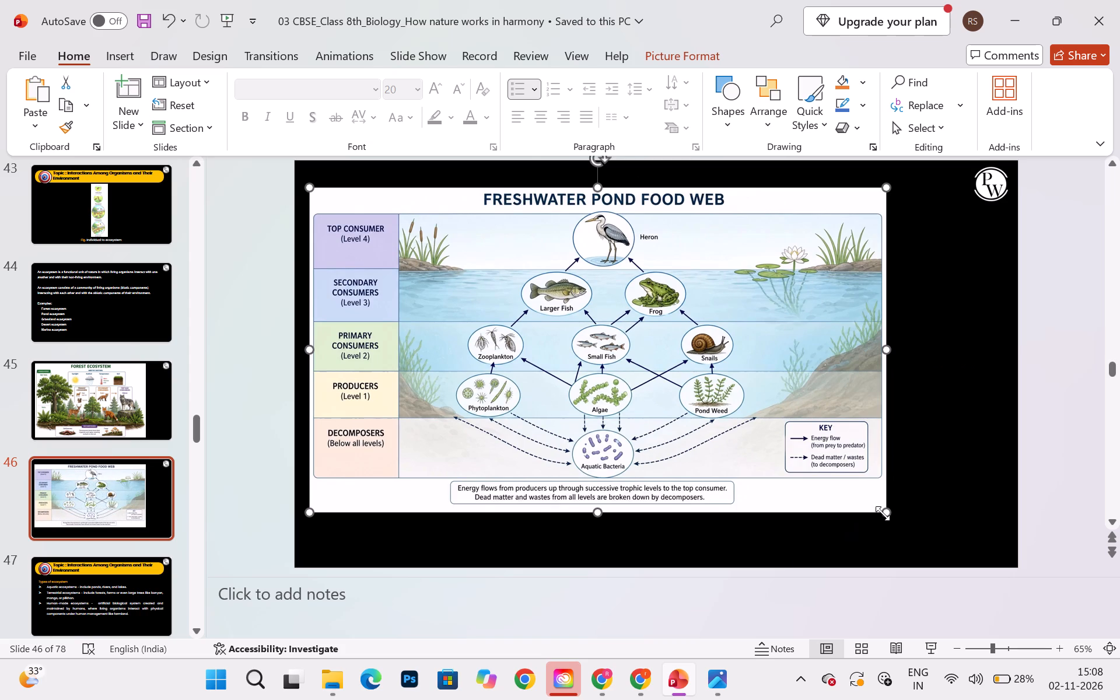
drag(883, 513, 912, 545)
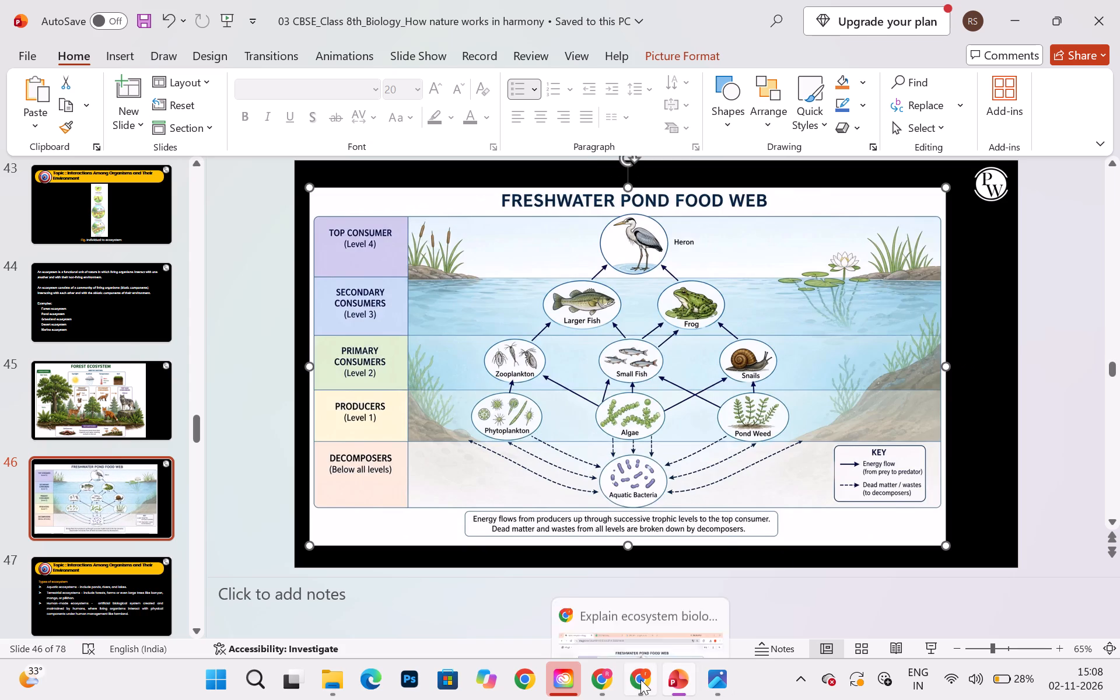
Switch to ChatGPT in Chrome and look through the ecosystem pictures that follow the pond food web.
click(640, 680)
click(1097, 353)
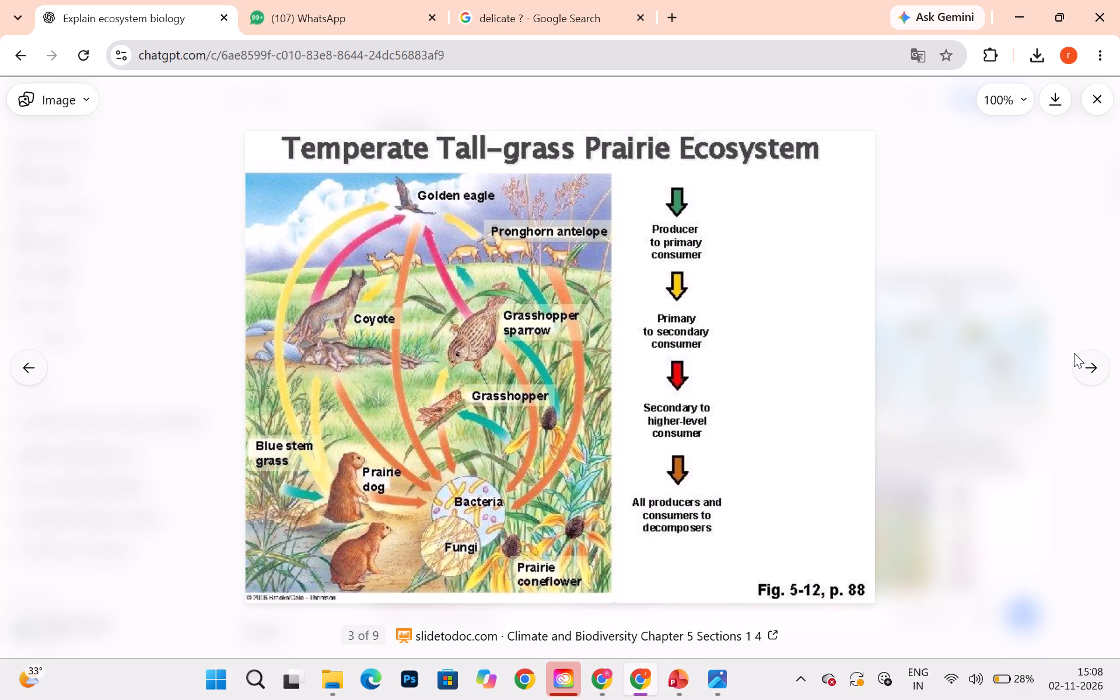
click(1086, 378)
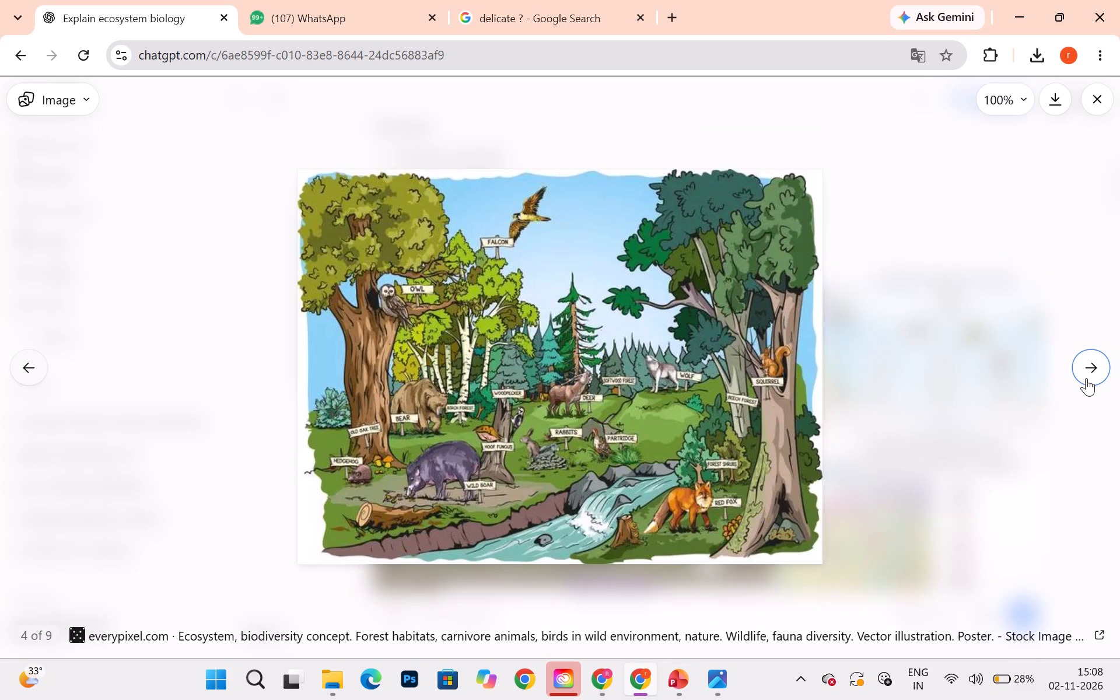
click(1086, 378)
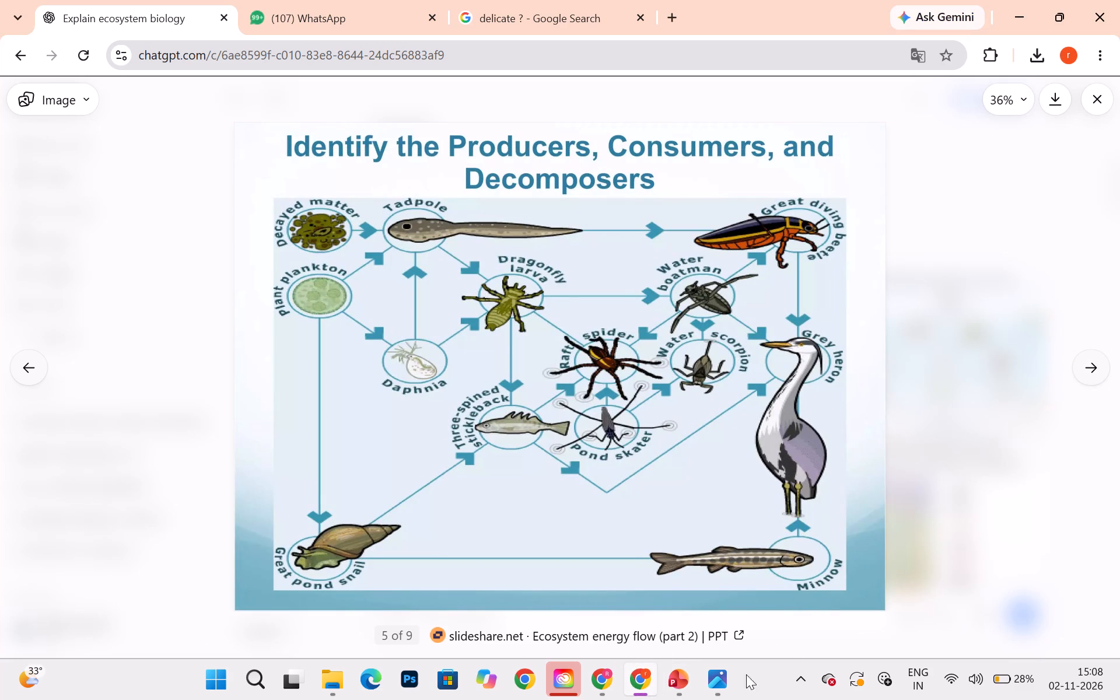
click(724, 675)
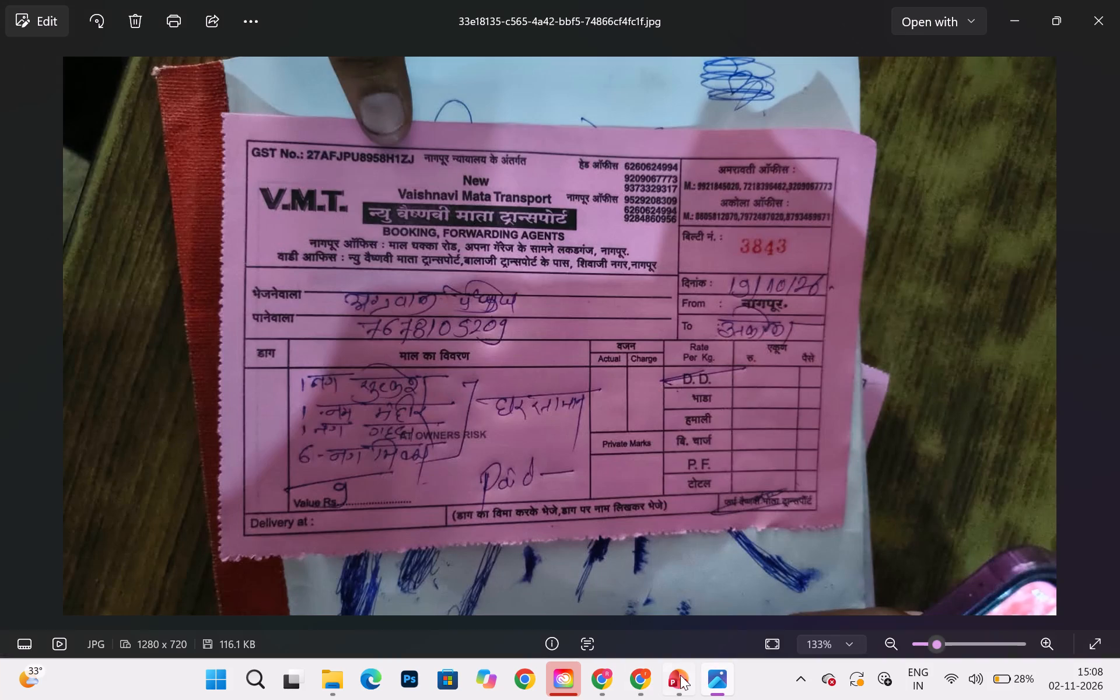
Switch back to PowerPoint and review slides 47 and 48 on types of ecosystem and on food chains and food webs.
click(679, 675)
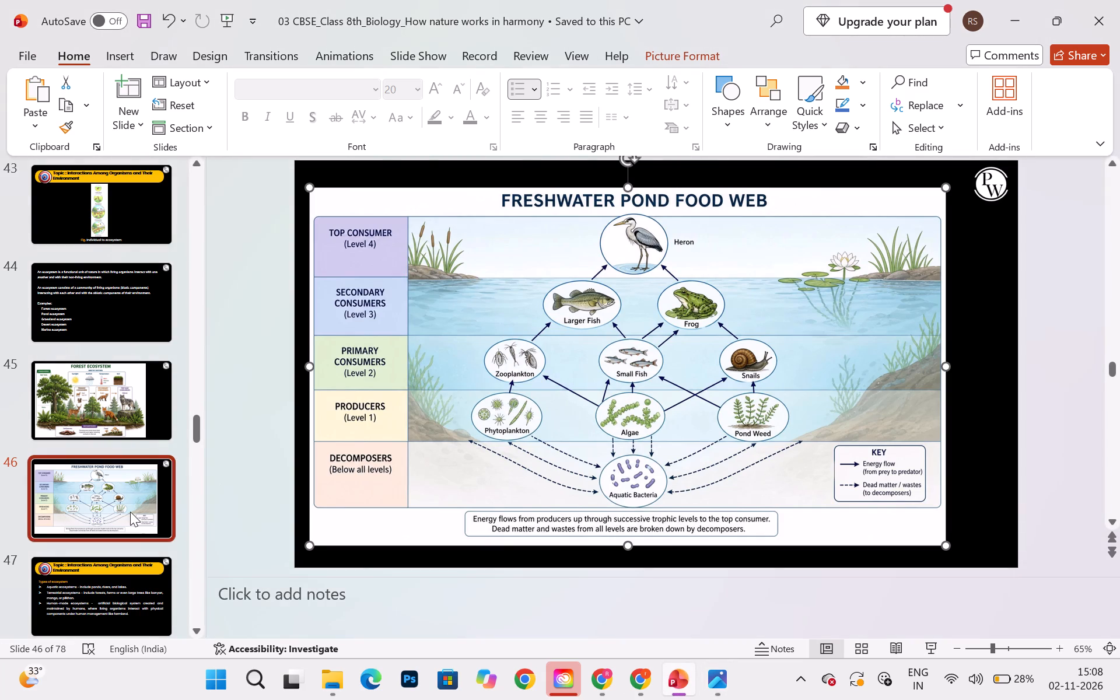
scroll(130, 512, down, 1)
click(118, 389)
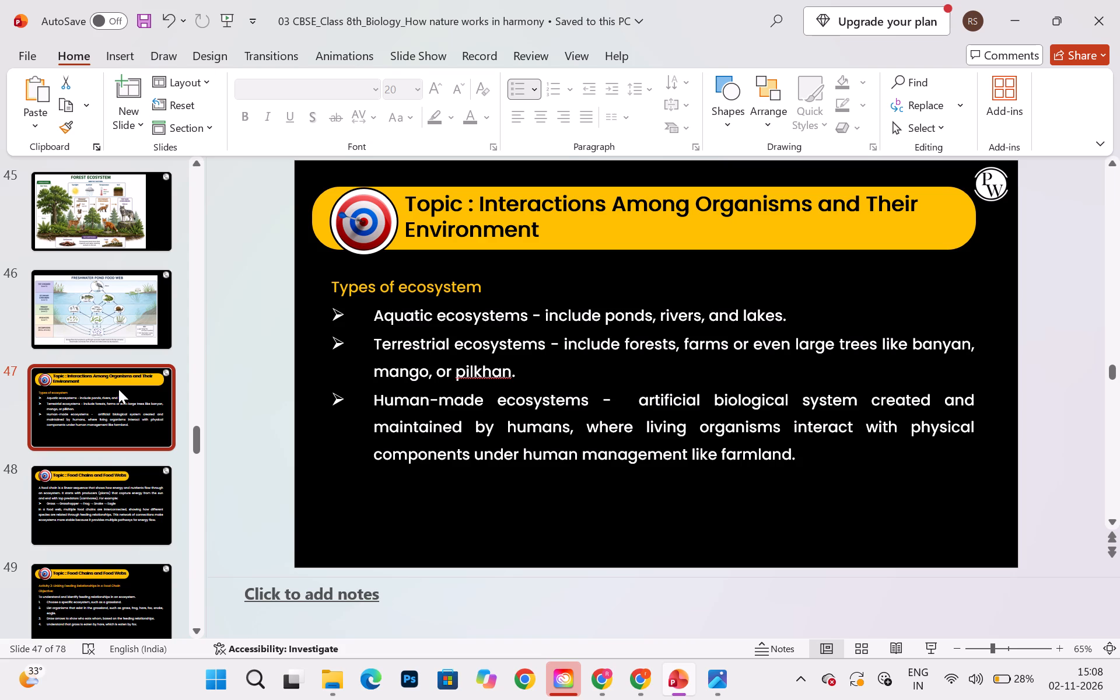
click(118, 389)
key(Down)
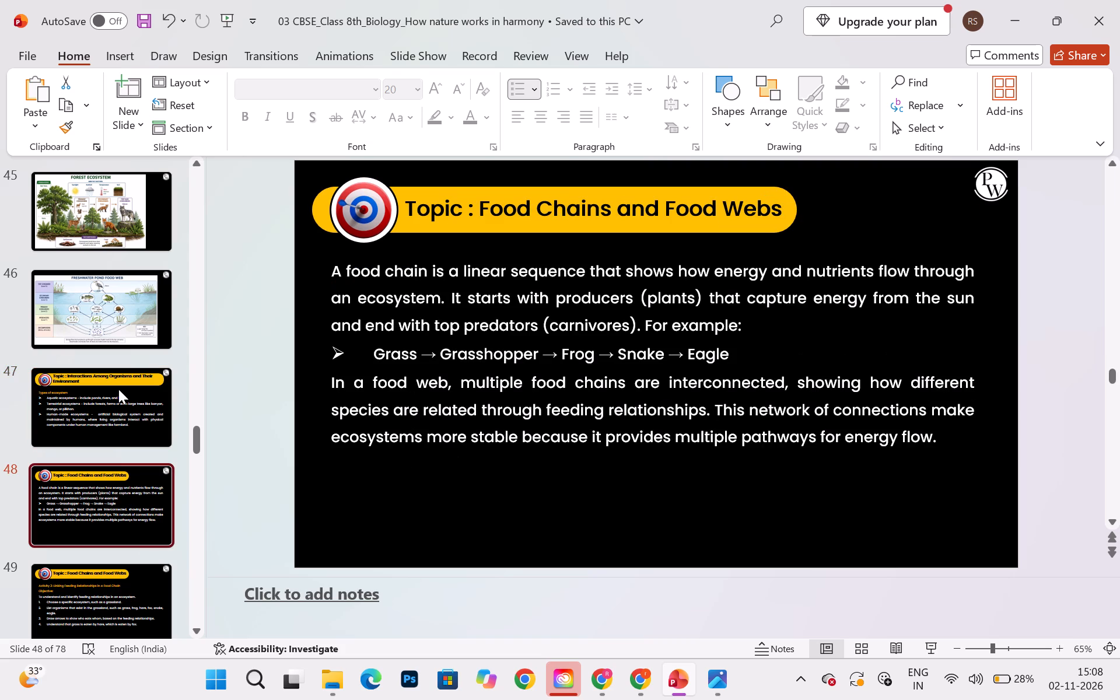
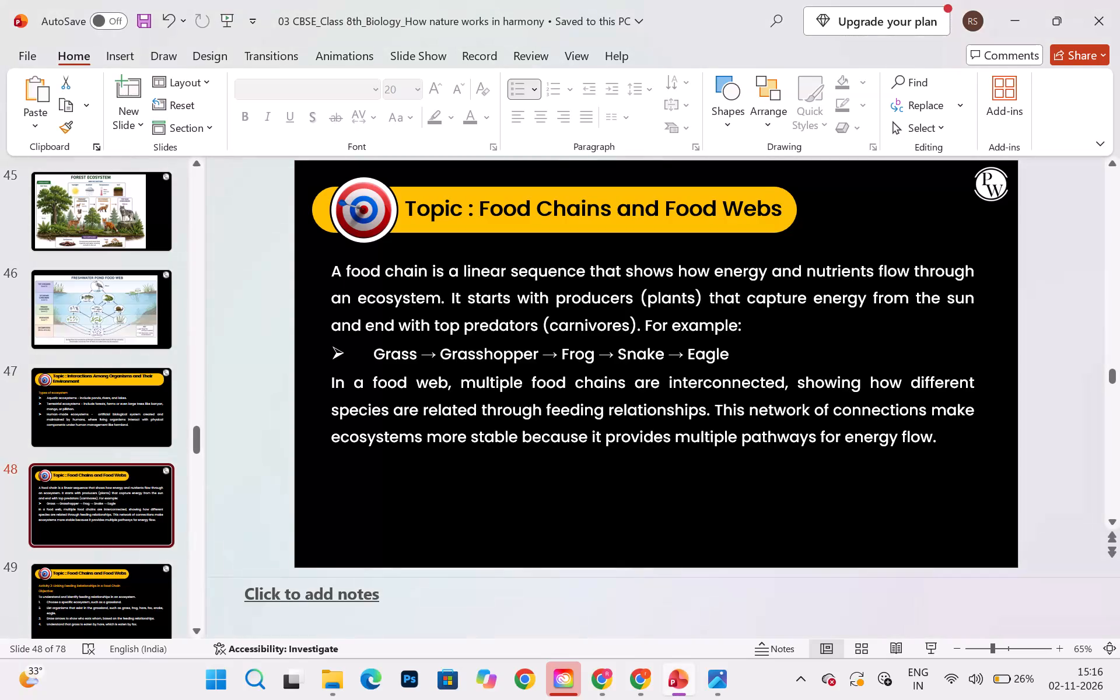
scroll(419, 444, down, 1)
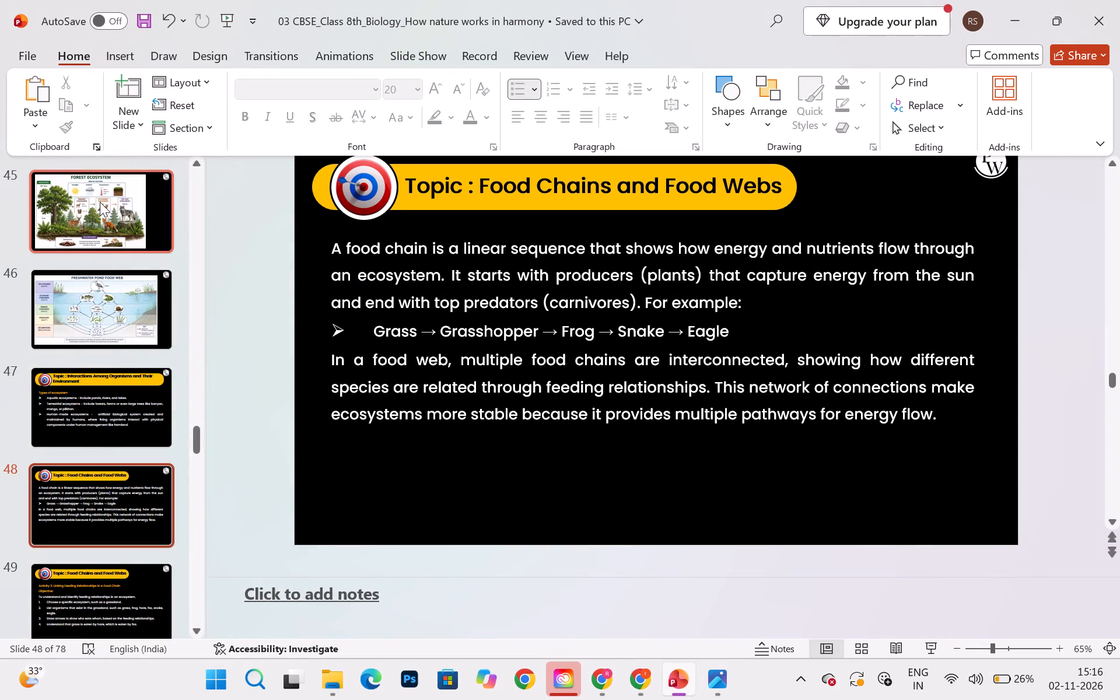
click(125, 385)
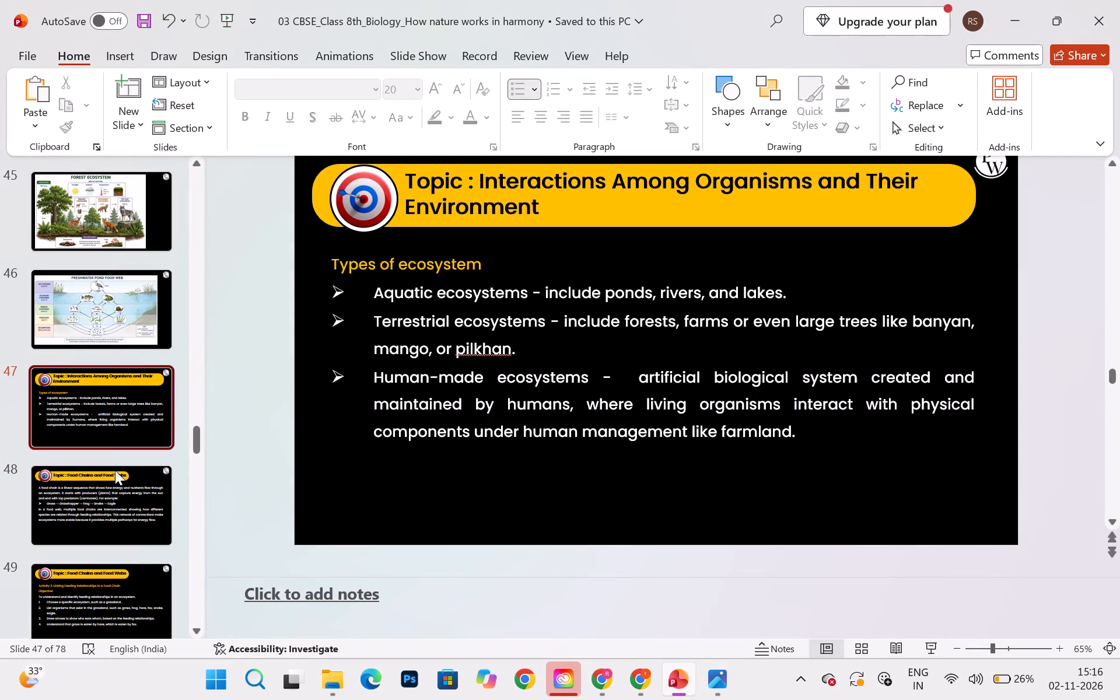
click(118, 404)
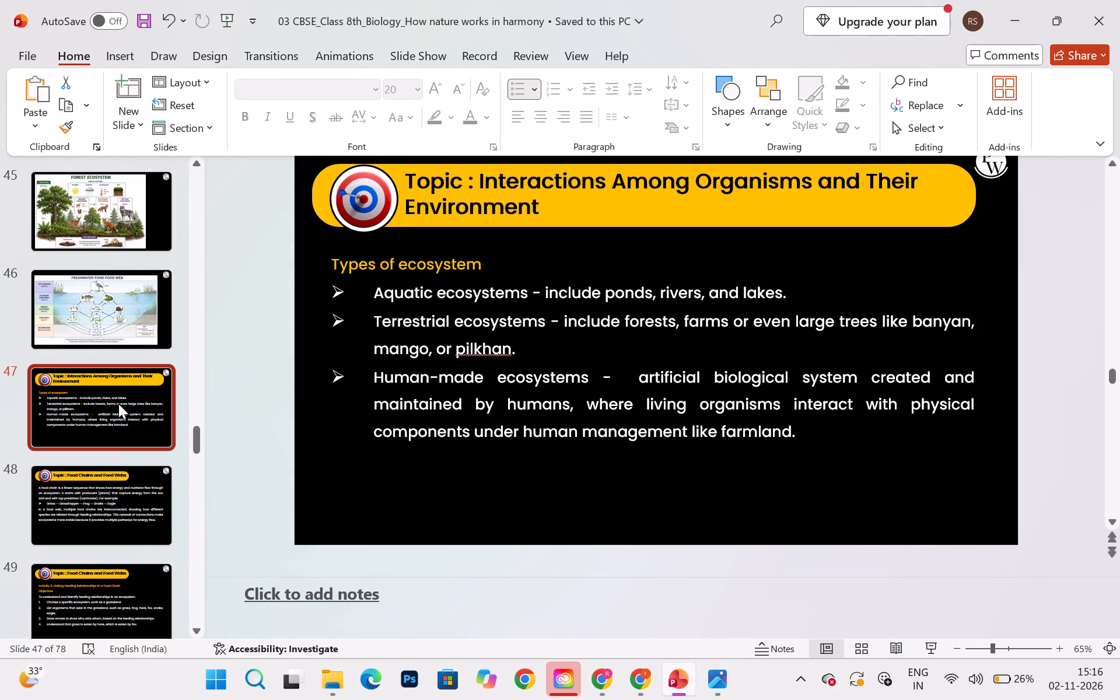
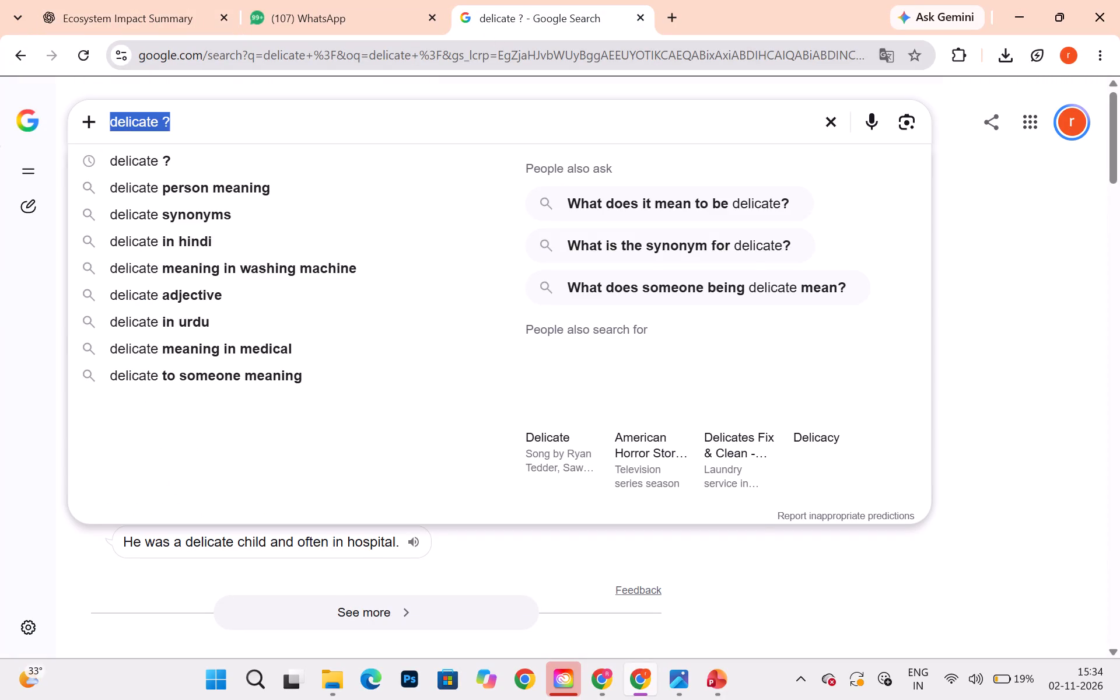
key(BackSpace)
key(BackSpace)
text(barwani)
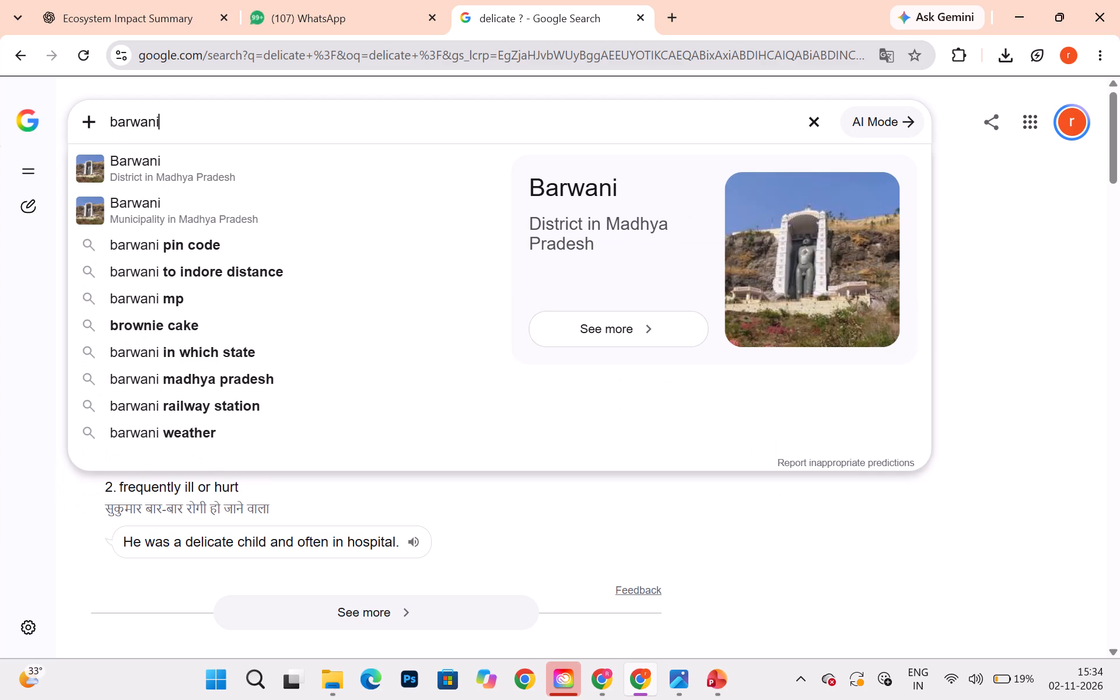
key(slash)
key(Return)
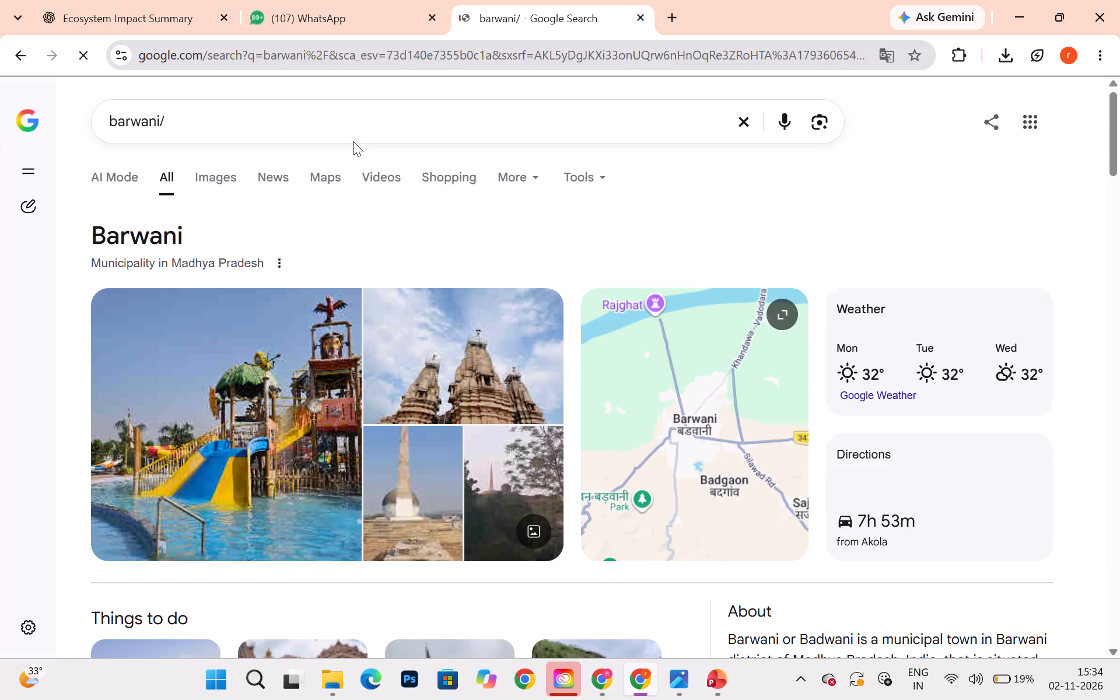
scroll(268, 311, down, 4)
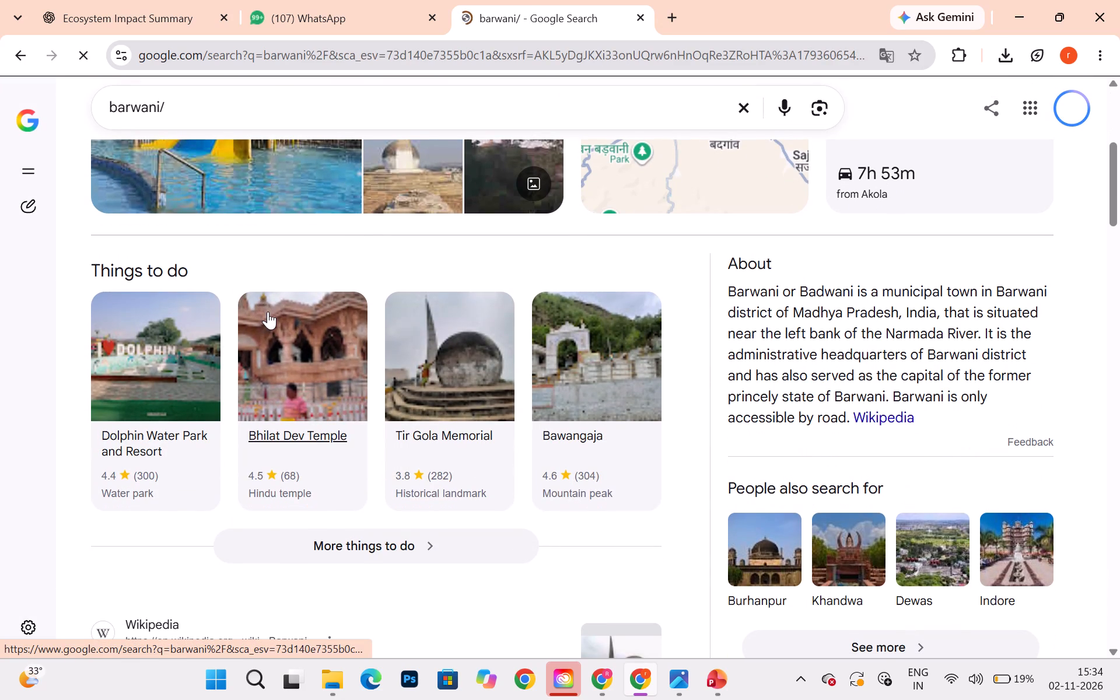
scroll(268, 311, down, 3)
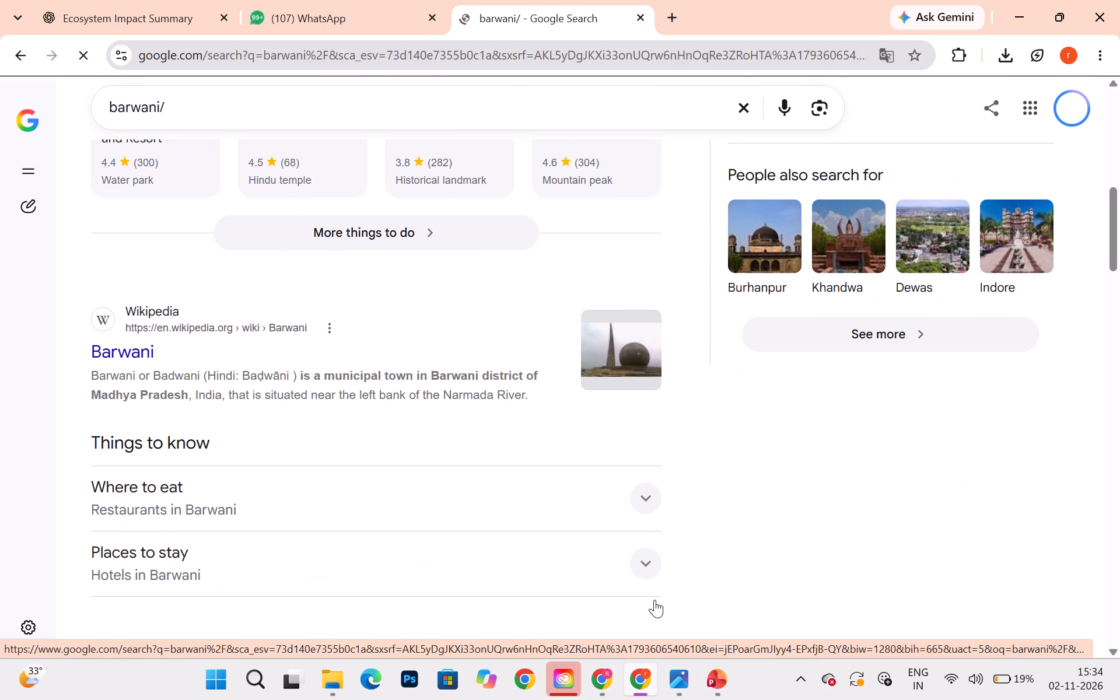
Copy the Conventional vs Sustainable Farming table from the ChatGPT answer, from its header down to the Crop rotation row.
click(631, 683)
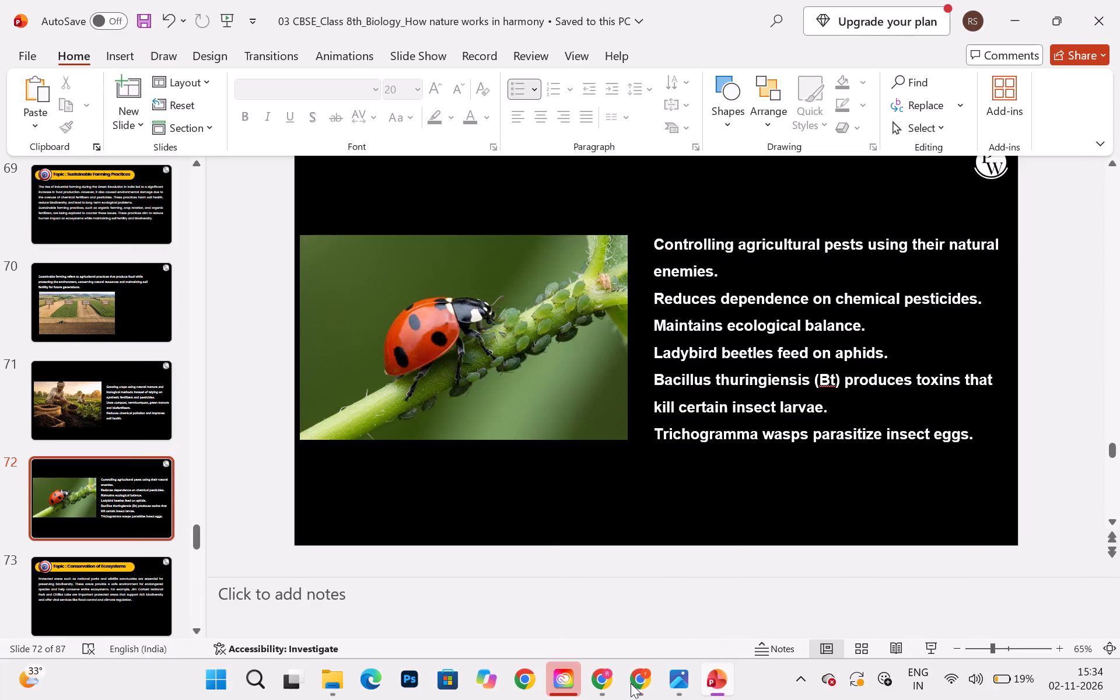
click(716, 673)
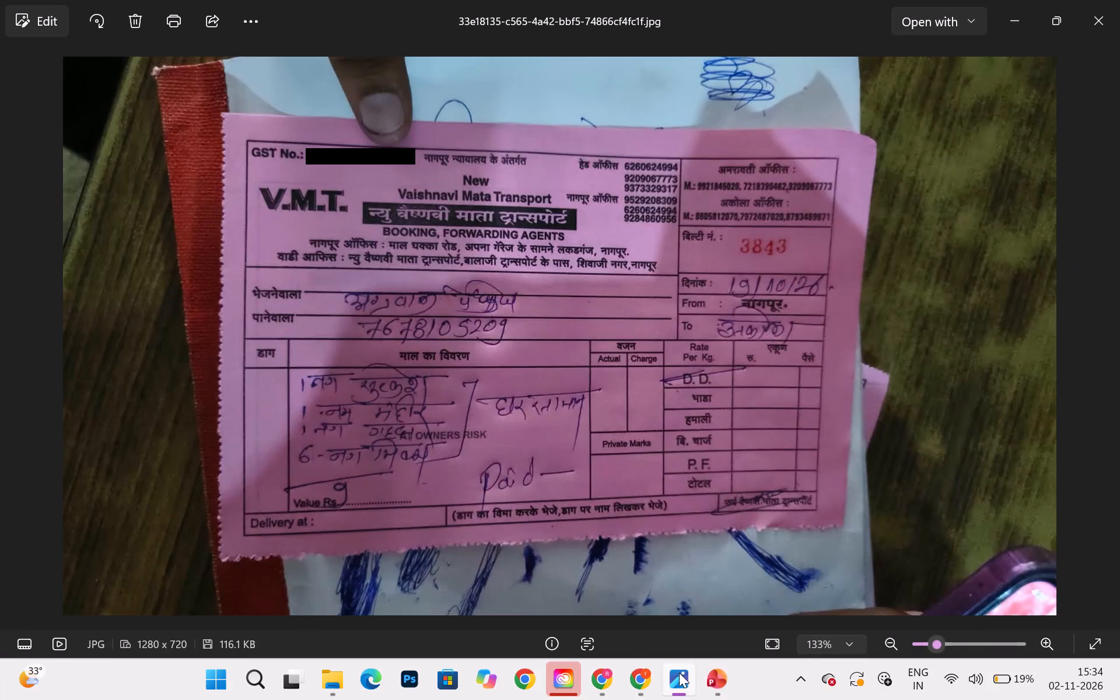
click(652, 673)
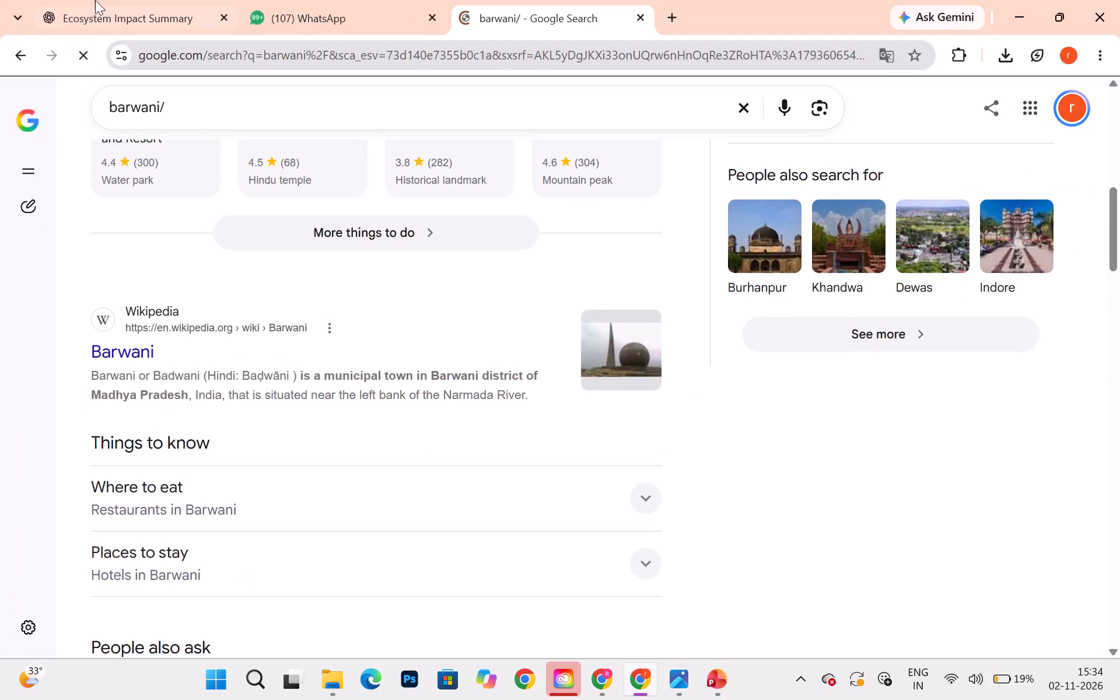
click(95, 0)
scroll(444, 329, down, 3)
scroll(444, 329, up, 4)
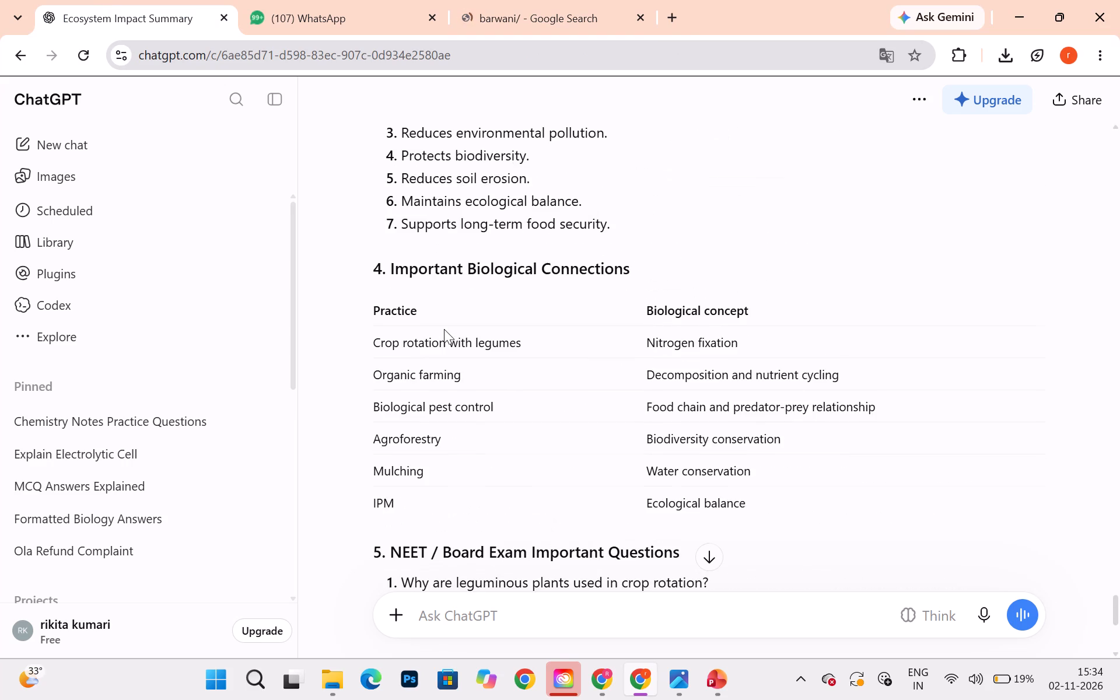
scroll(444, 329, up, 4)
scroll(444, 329, down, 1)
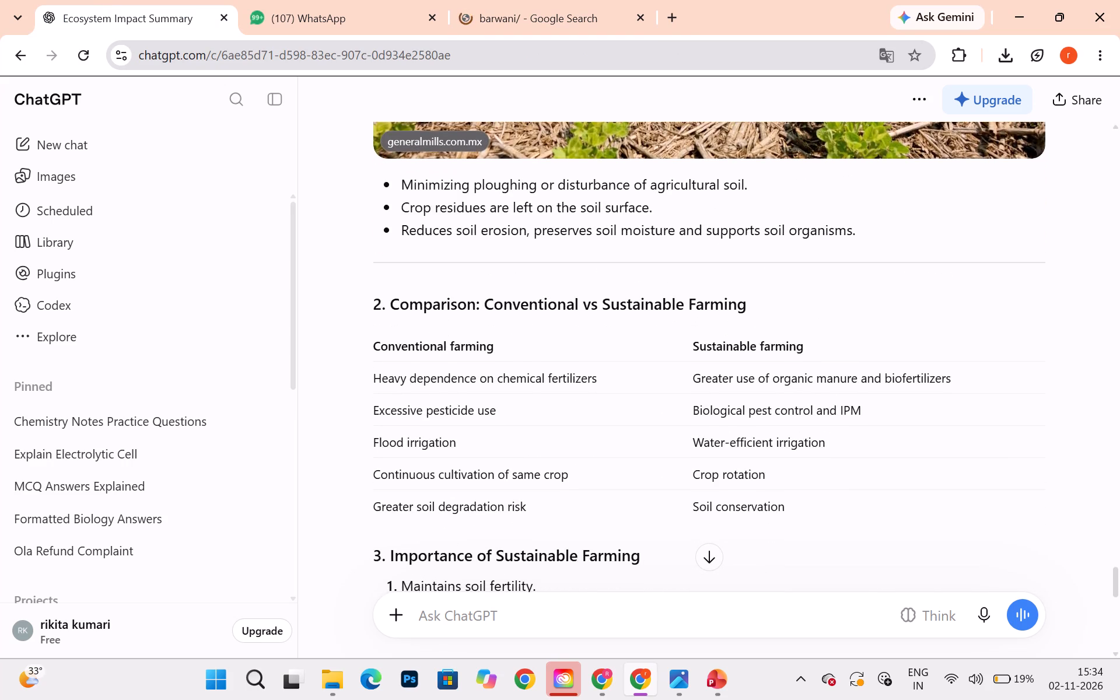
scroll(444, 329, down, 1)
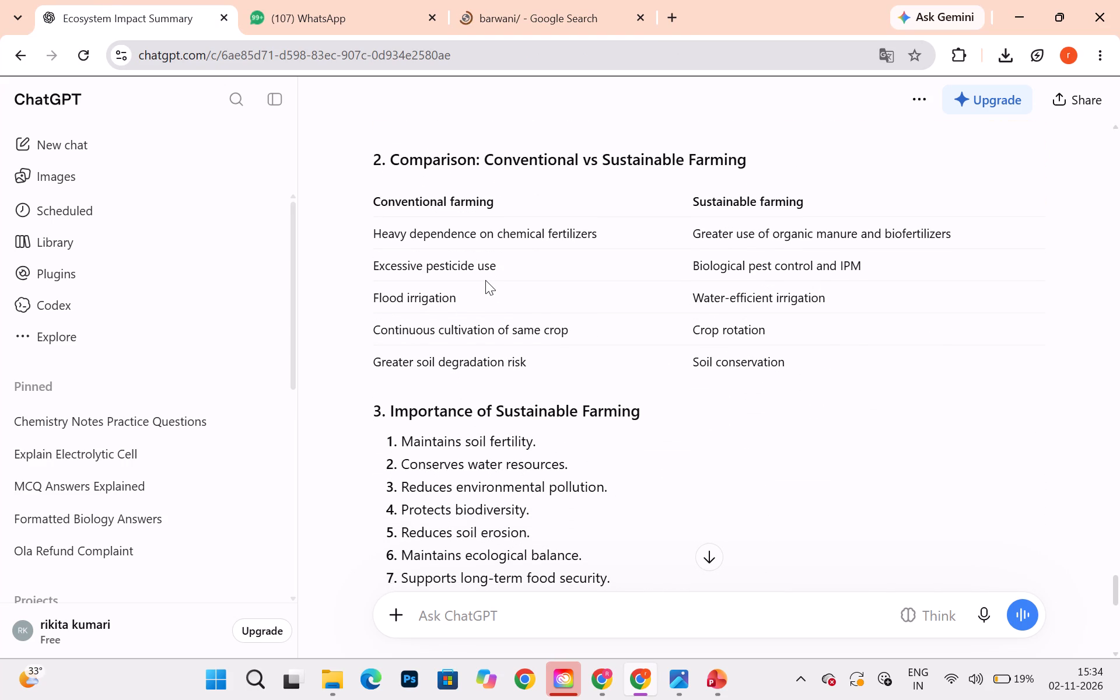
drag(372, 197, 799, 333)
key(ctrl+c)
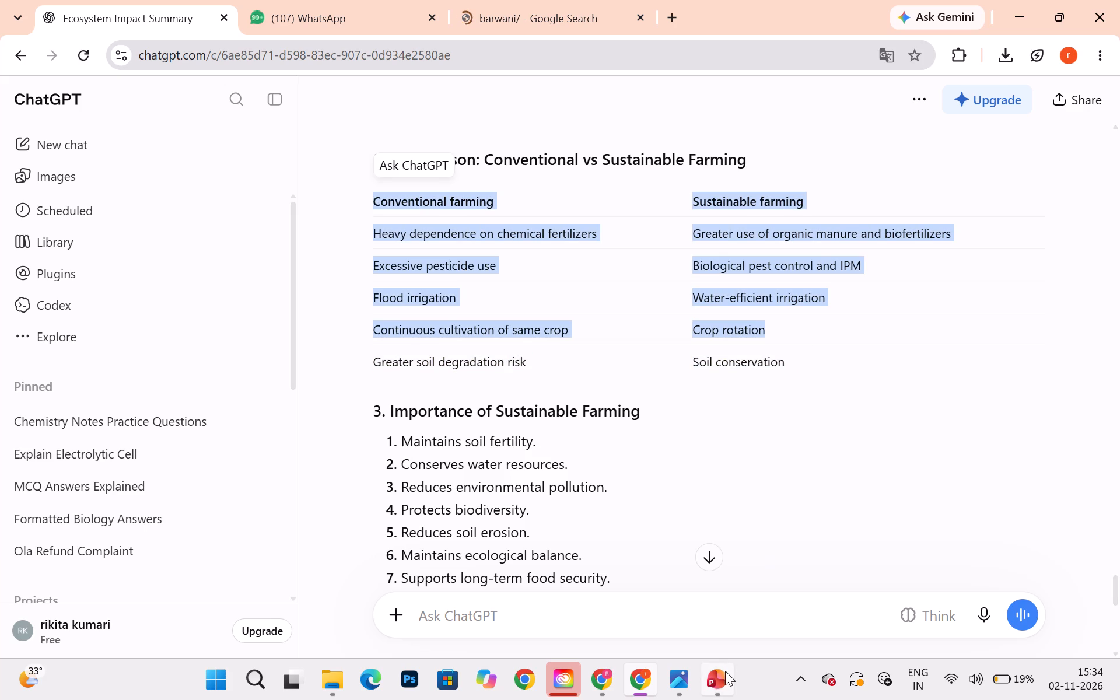
In PowerPoint, add a slide after slide 72 with the 4_Title Slide layout and paste the copied farming table onto it.
click(725, 671)
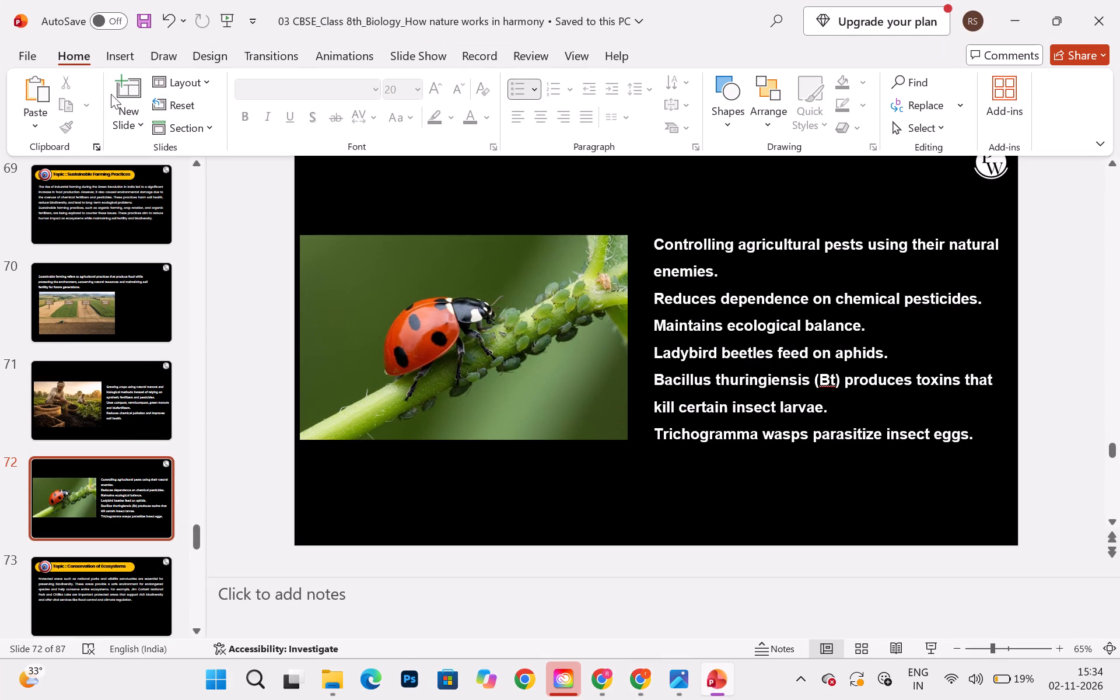
click(126, 94)
click(188, 86)
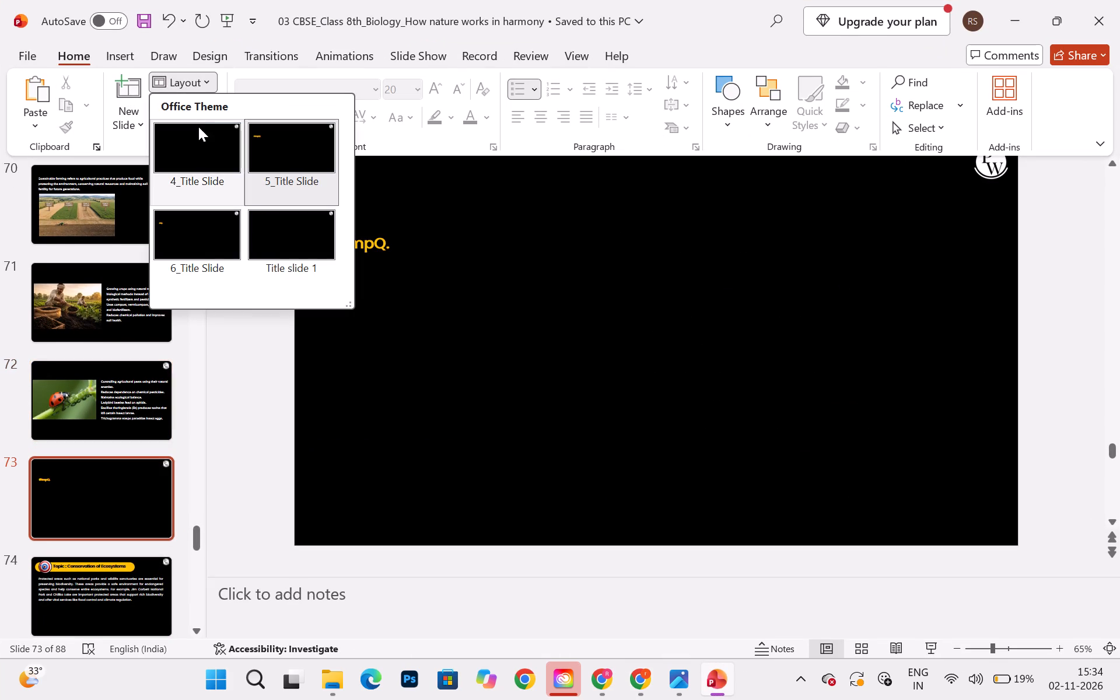
click(198, 127)
key(ctrl+v)
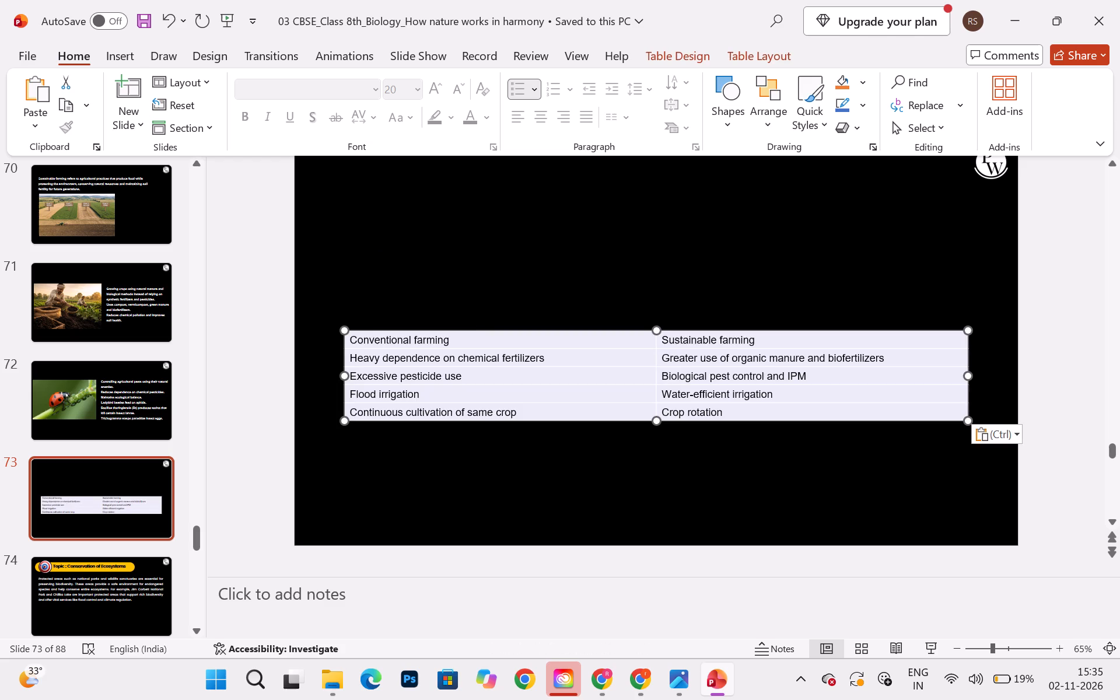
Stretch the farming table upward to a bit more than double its height.
drag(657, 328, 651, 216)
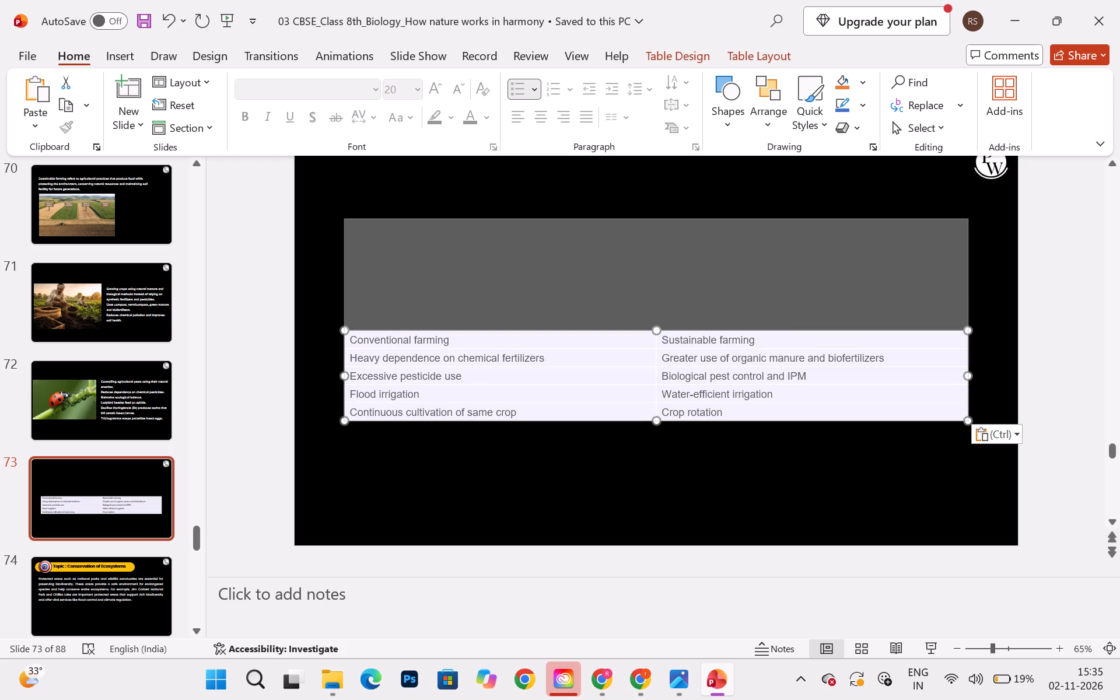
drag(651, 216, 652, 211)
click(652, 211)
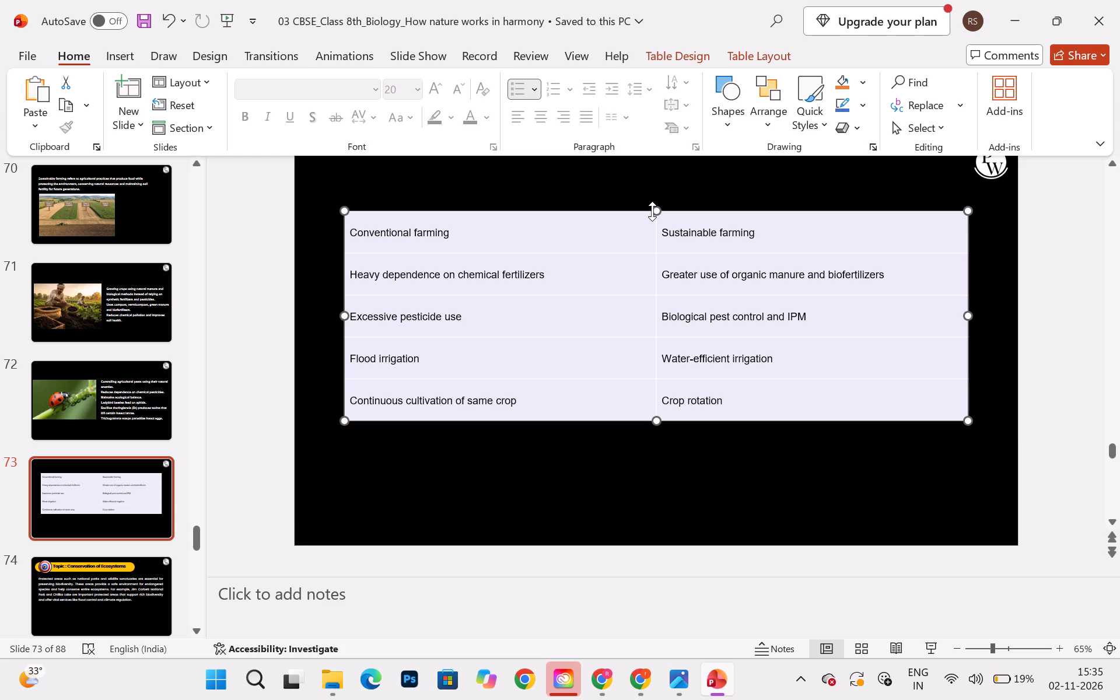
Set all the text in the farming table to size 20 and make it bold.
click(576, 282)
key(ctrl+a)
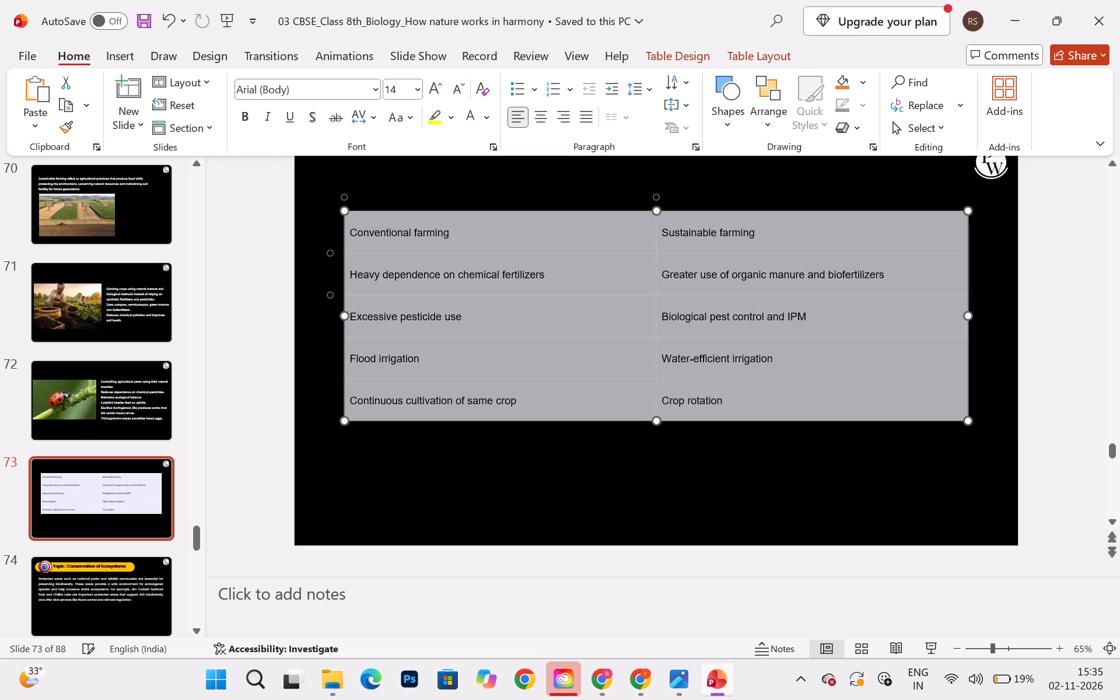
click(414, 92)
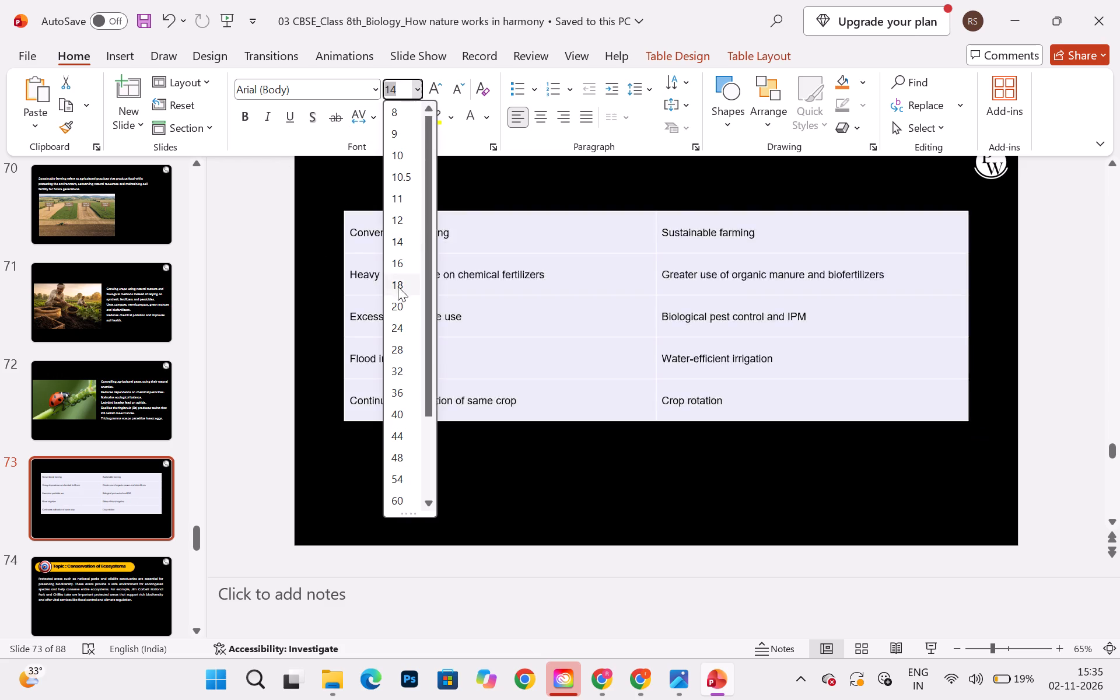
click(399, 310)
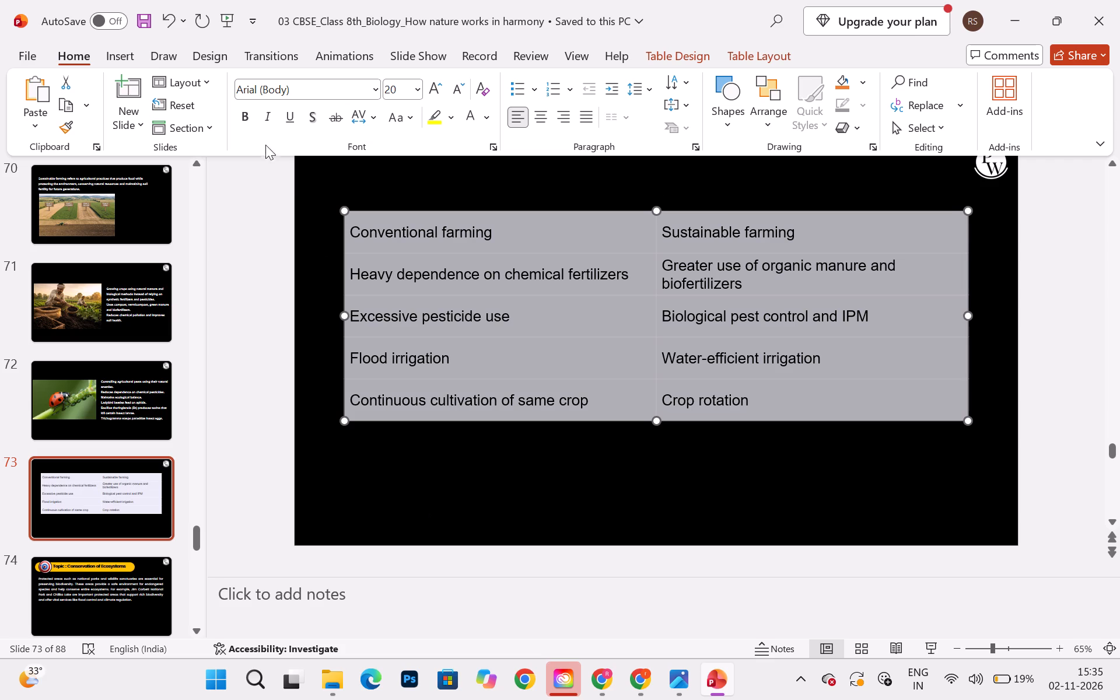
click(242, 117)
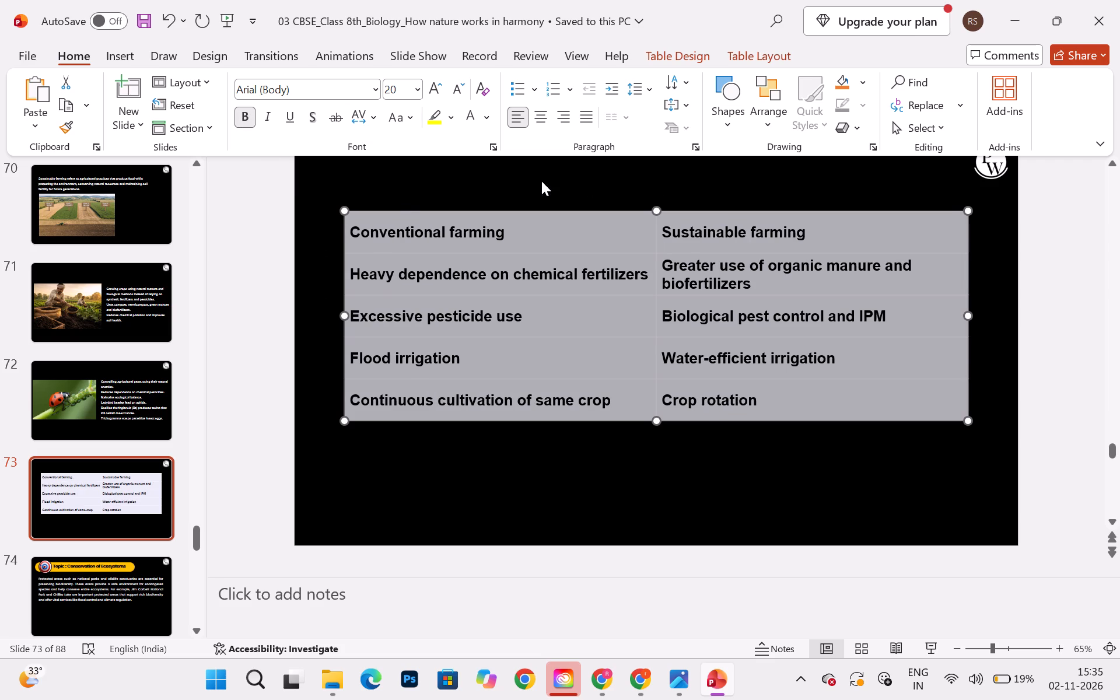
Apply the Light table style with yellow gridlines and no fill to the farming table.
click(670, 58)
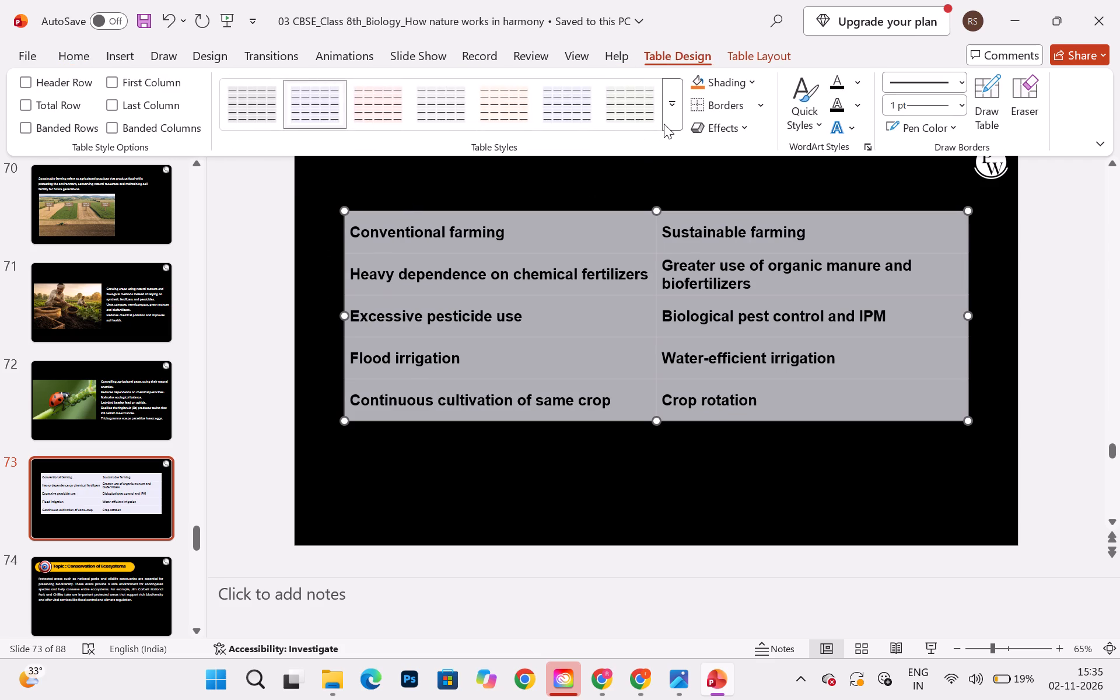
click(675, 124)
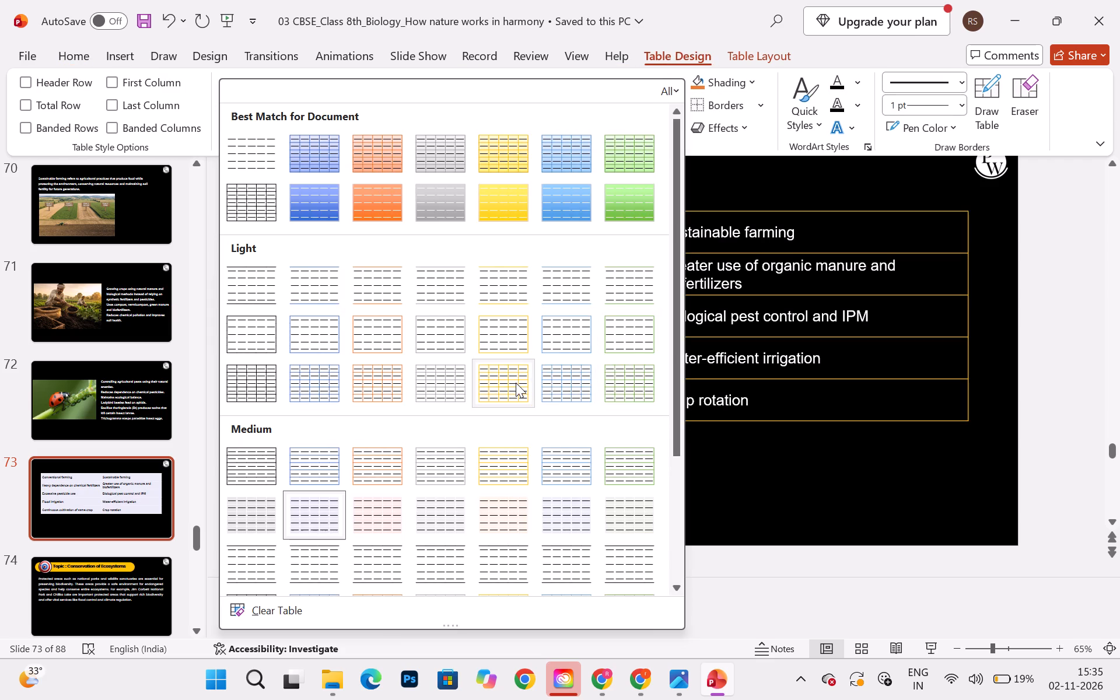
click(516, 383)
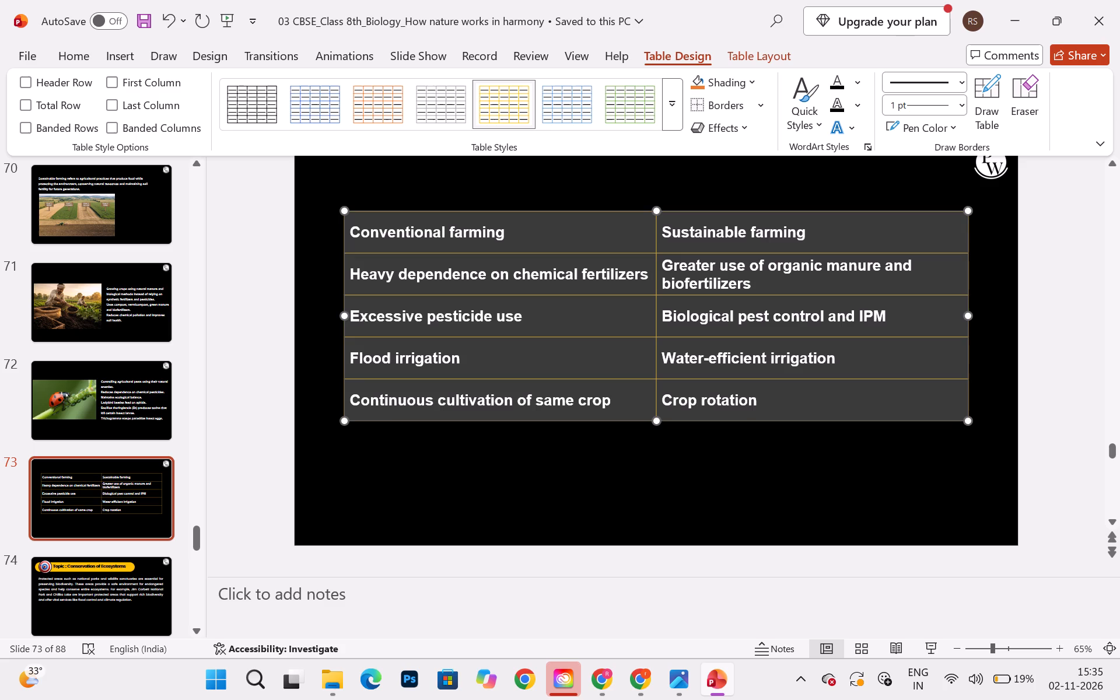
Move the farming table towards the slide's upper-left and enlarge it from its lower-right corner to fill most of the slide.
drag(366, 209, 349, 206)
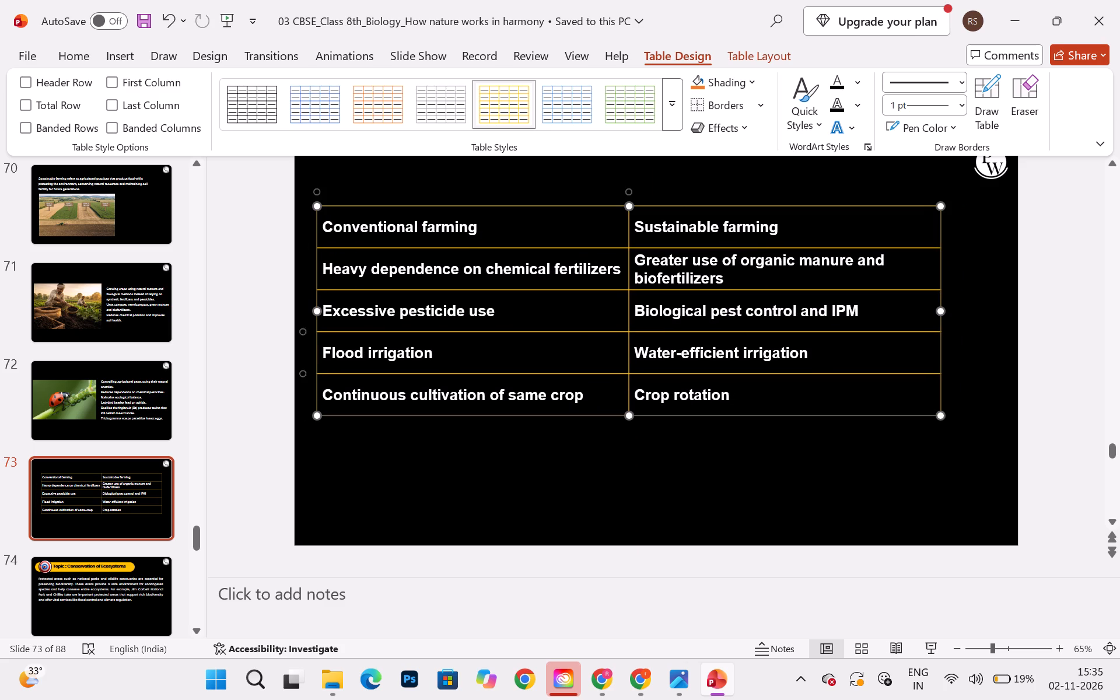
drag(941, 418, 979, 463)
click(818, 519)
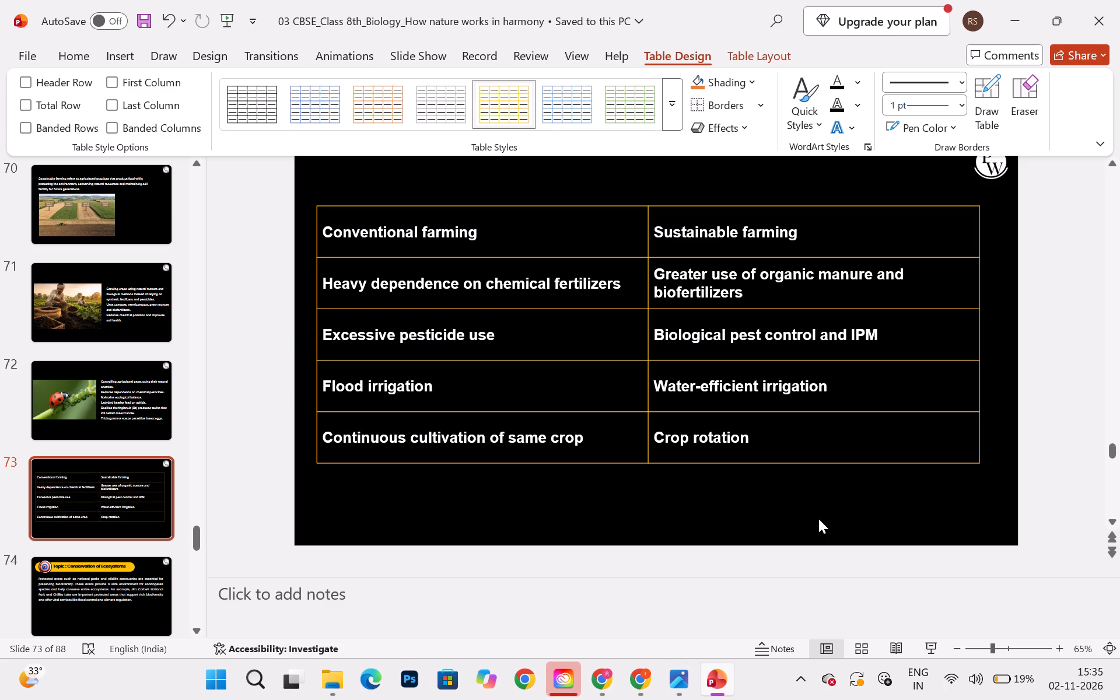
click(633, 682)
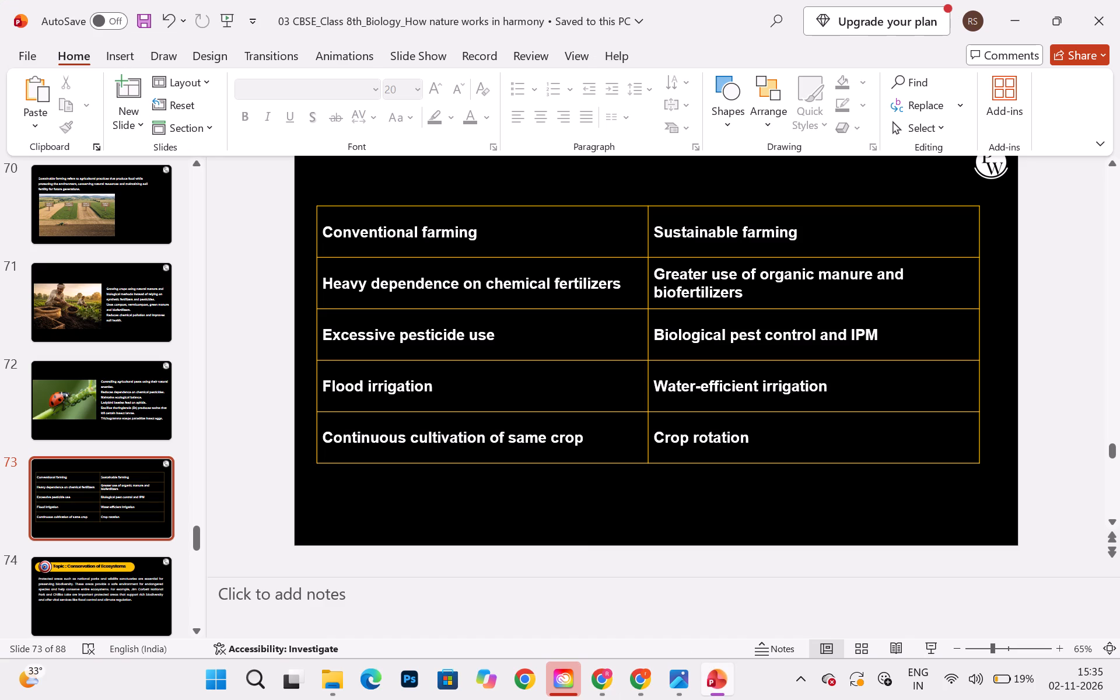
Look through the remaining slides, from The Importance of Ecosystems through the homework questions to the closing Thank You slide.
scroll(100, 481, down, 2)
click(82, 271)
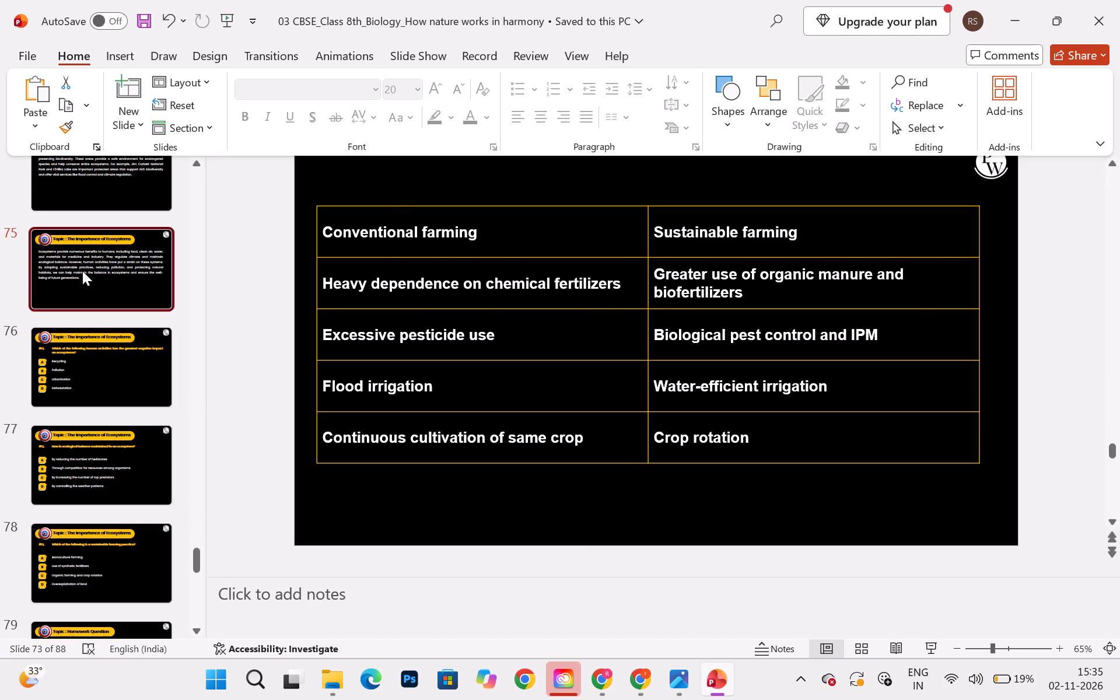
key(Down)
key(Down)
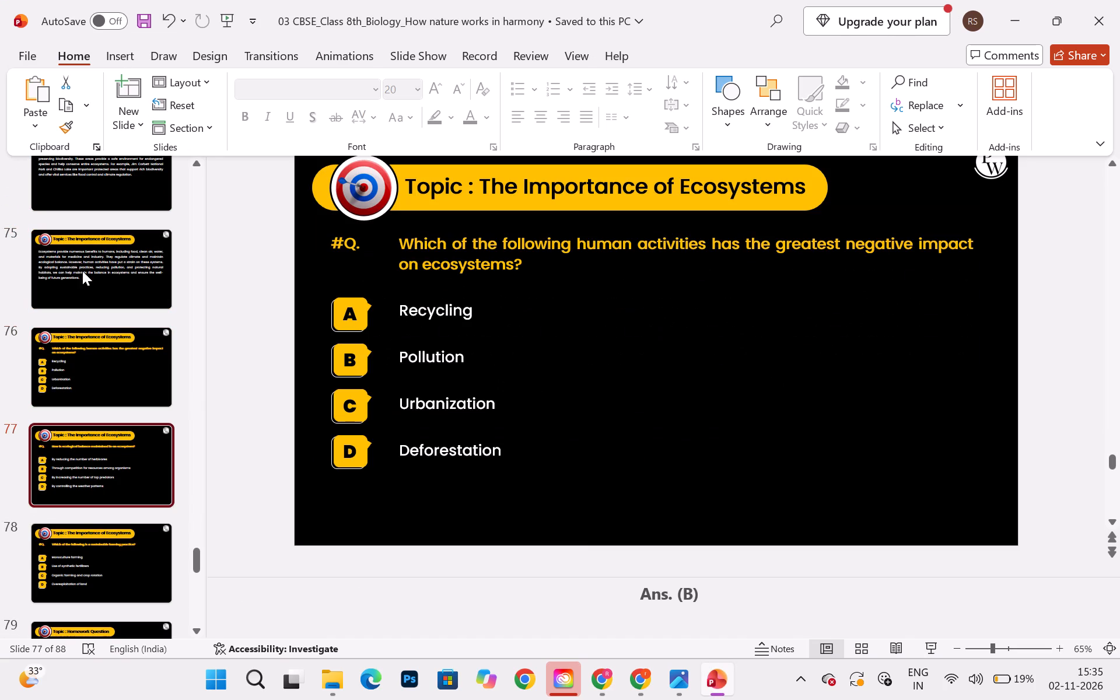
key(Down)
key(Down)
key(Down)
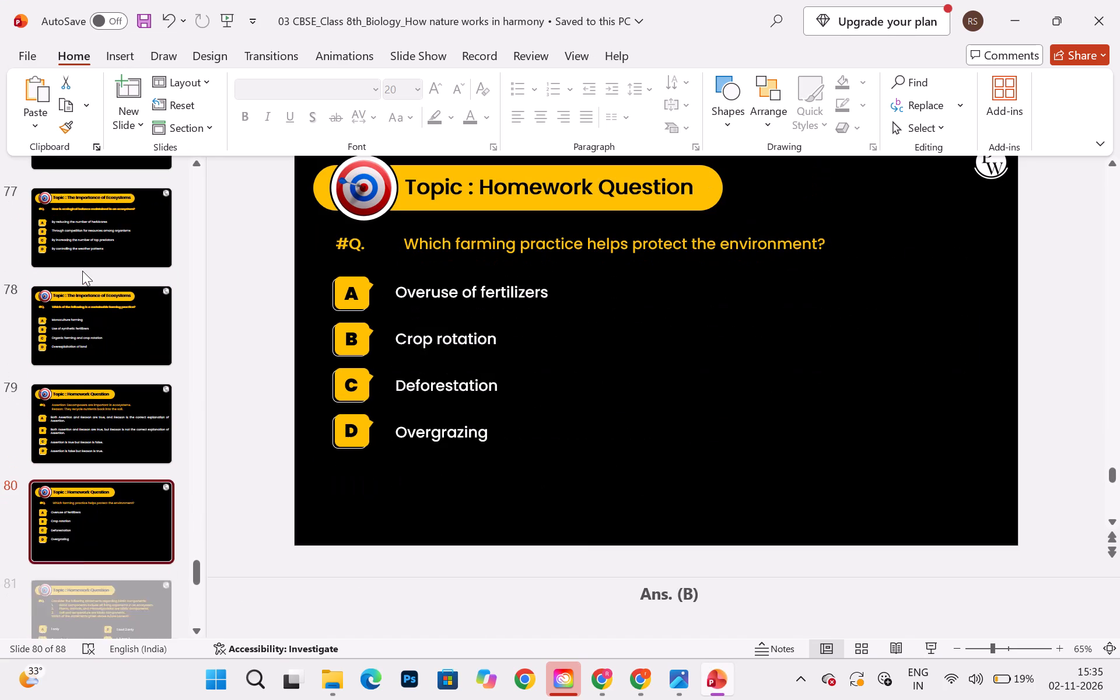
key(Down)
key(Down)
key(Down)
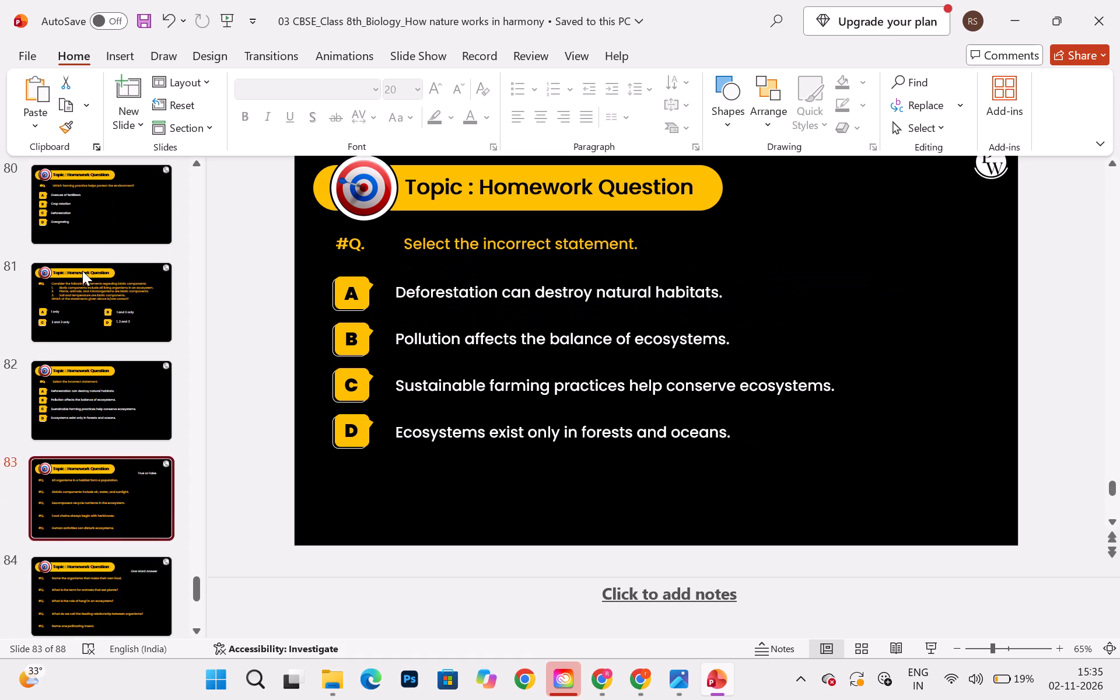
key(Down)
key(Down)
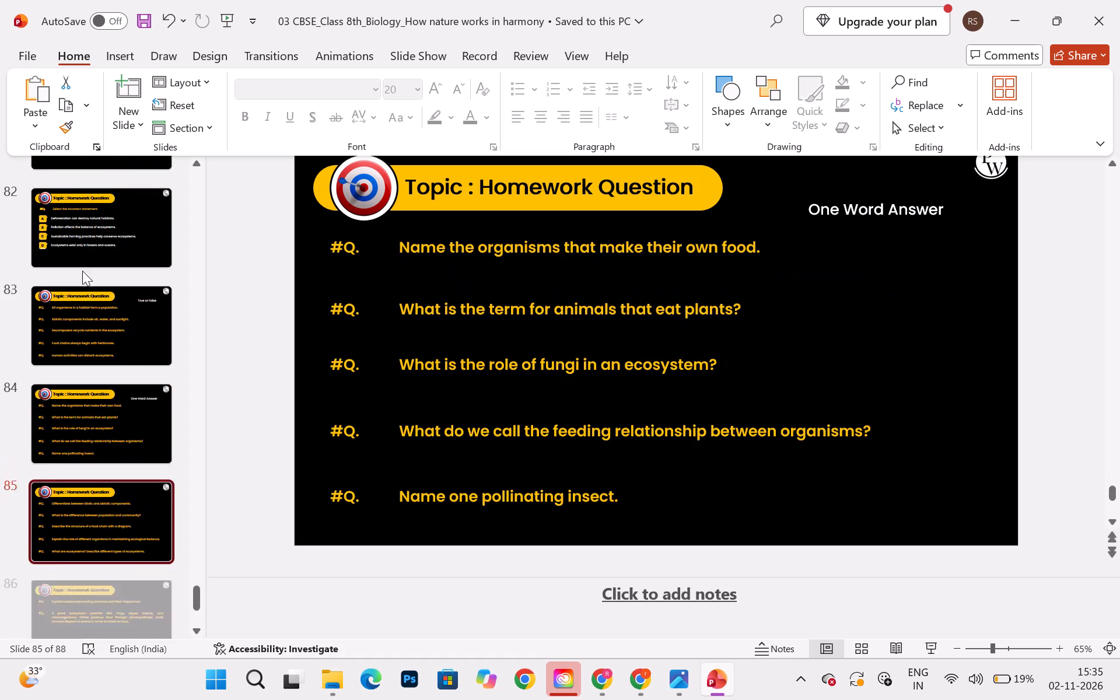
key(Down)
key(Down)
key(Down)
key(Down)
key(Down)
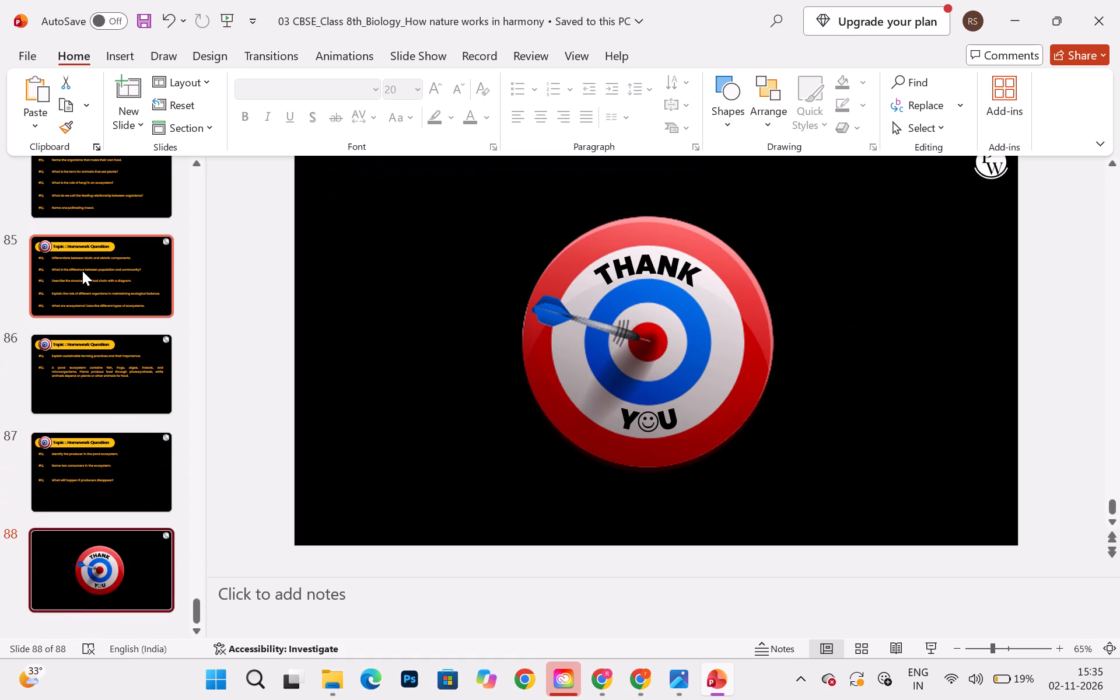
On the title slide, delete the trailing blank spaces after "Harmony" in the chapter name.
key(Down)
key(Down)
key(Down)
scroll(82, 271, up, 10)
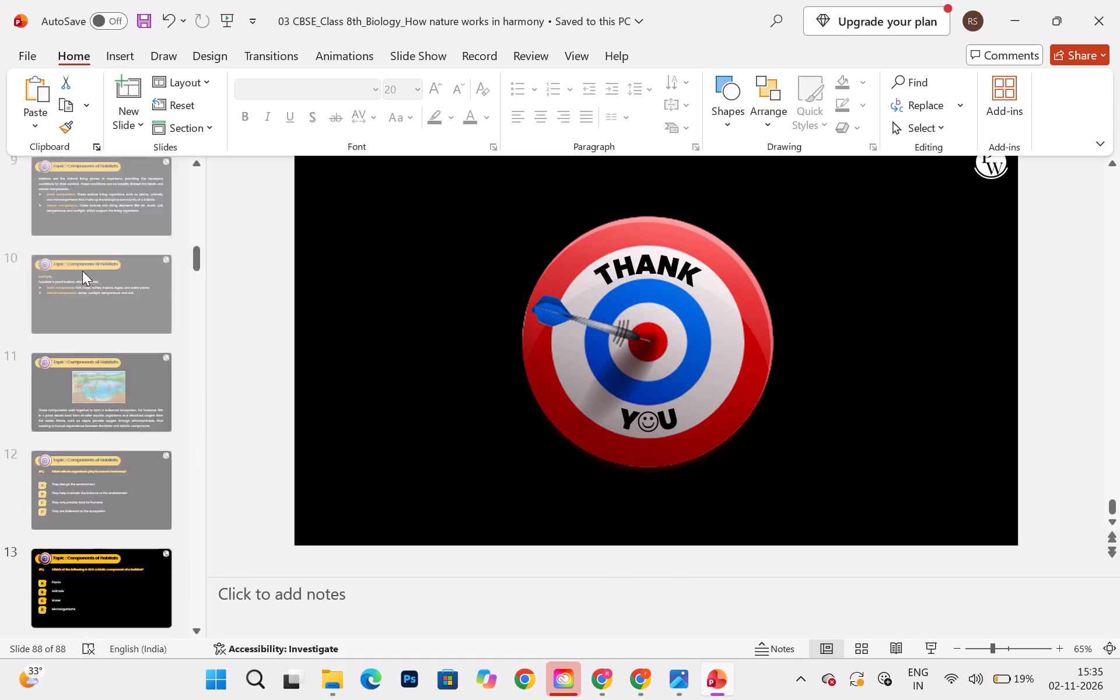
scroll(82, 271, up, 3)
click(82, 243)
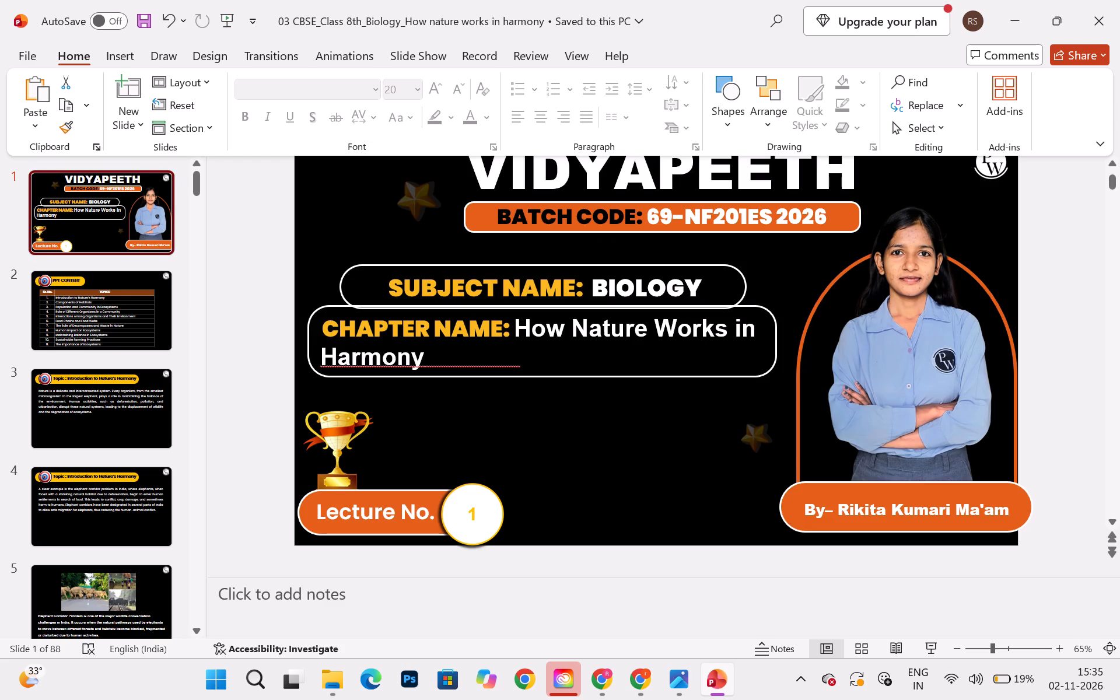
click(518, 351)
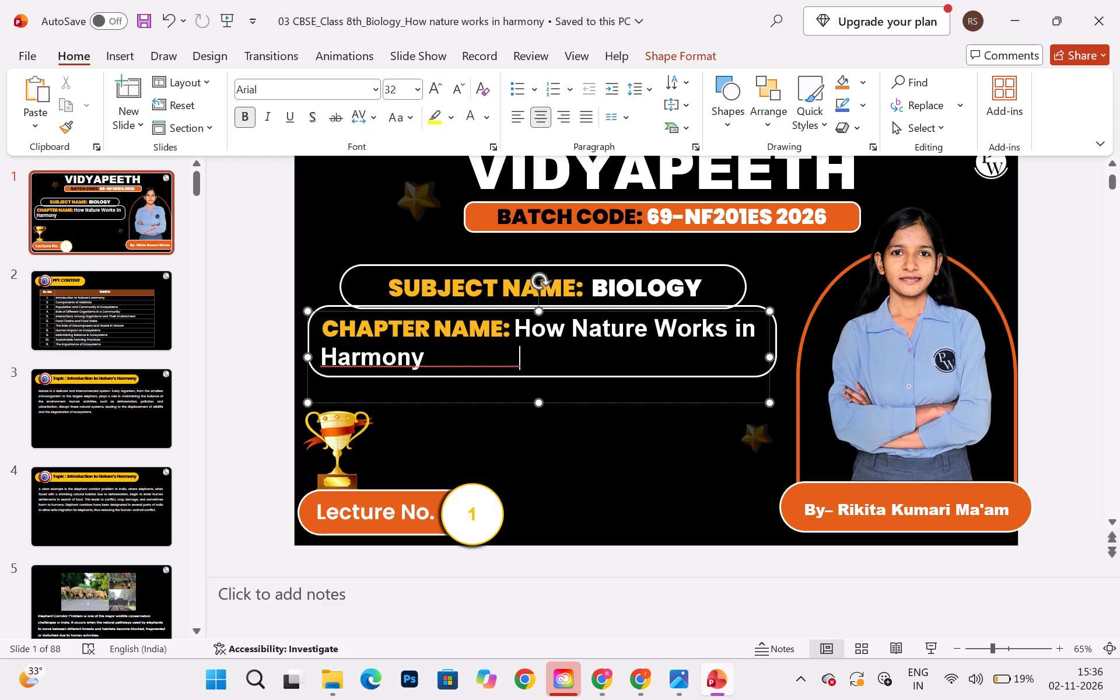
key(BackSpace)
key(BackSpace)
key(BackSpace)
key(BackSpace)
key(BackSpace)
key(BackSpace)
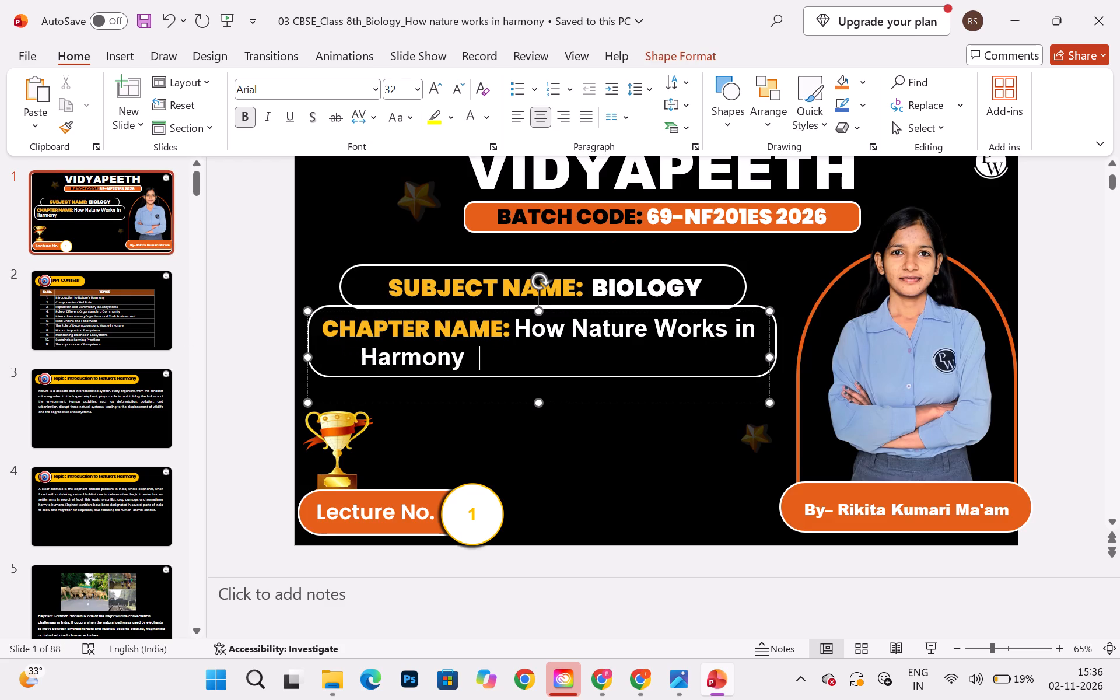
key(BackSpace)
click(562, 437)
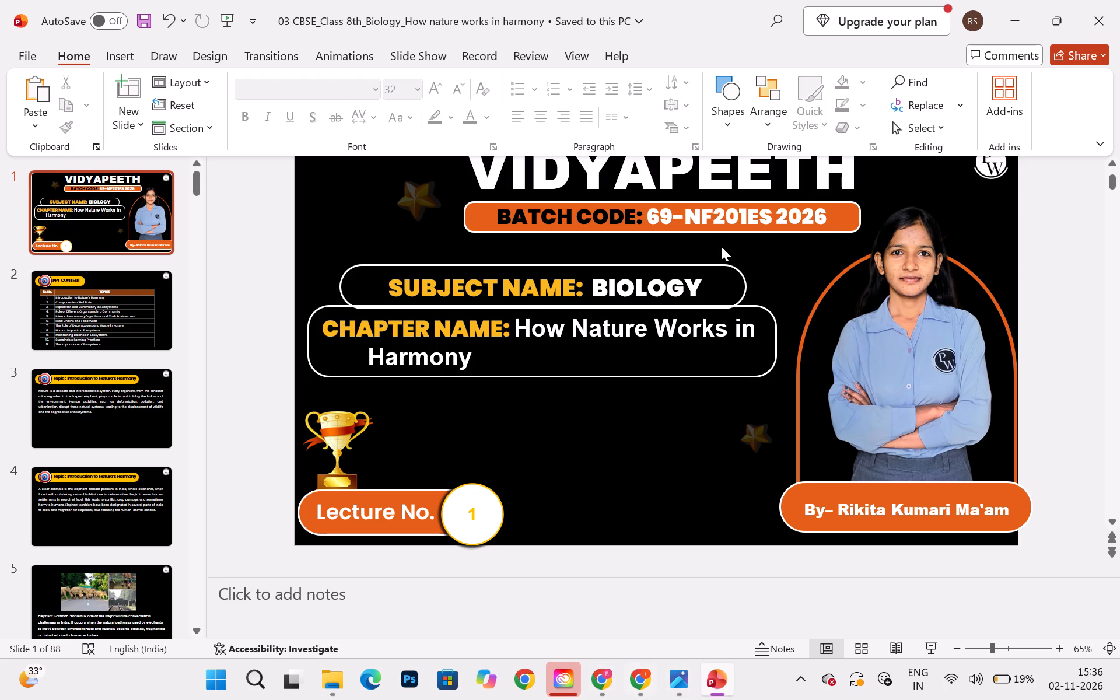
Remove the letters "NF" from the batch code on the title slide.
click(713, 210)
key(BackSpace)
key(BackSpace)
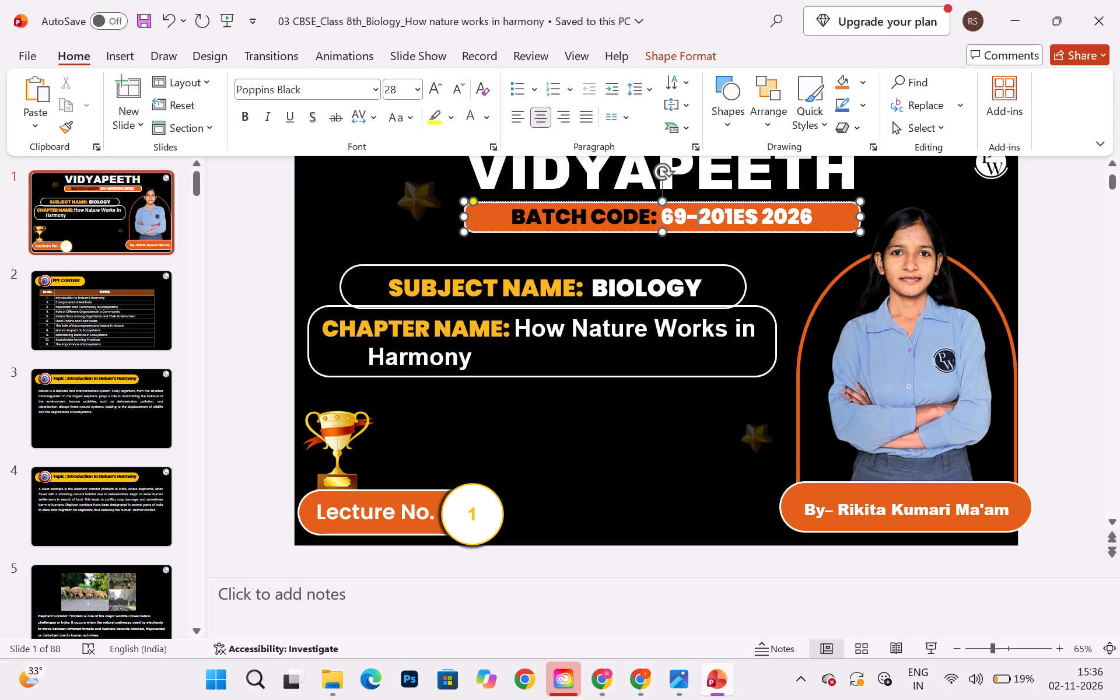
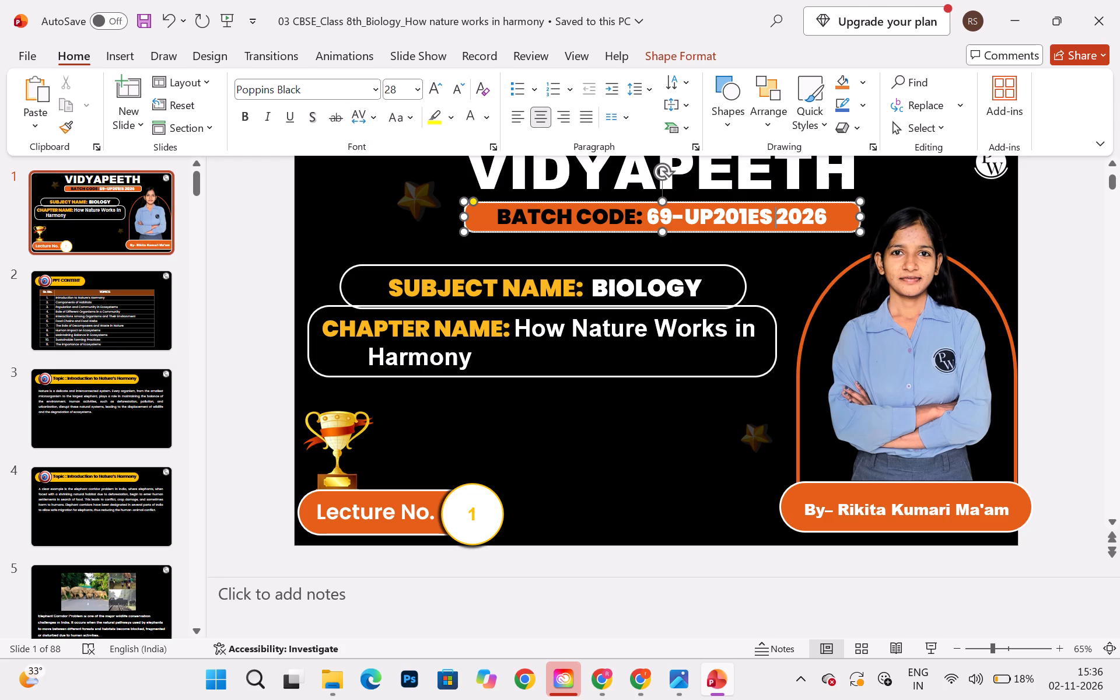
Replace the final letter S before 2026 with A so the title slide's batch code reads 69-UP201EA 2026.
key(BackSpace)
key(BackSpace)
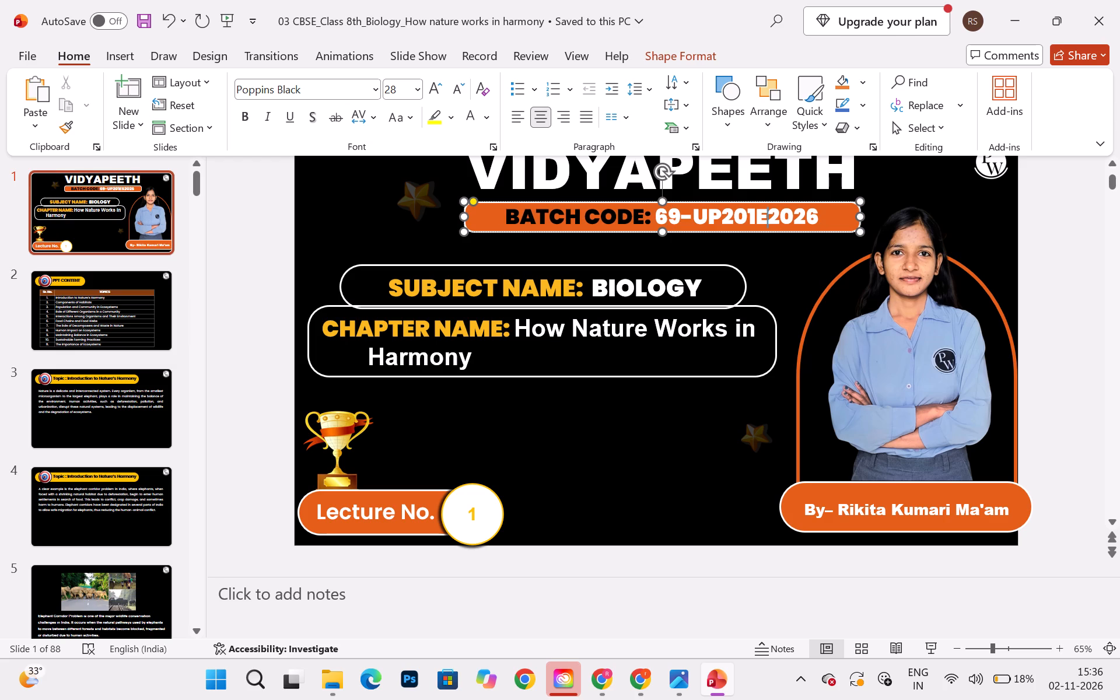
text(A)
key(space)
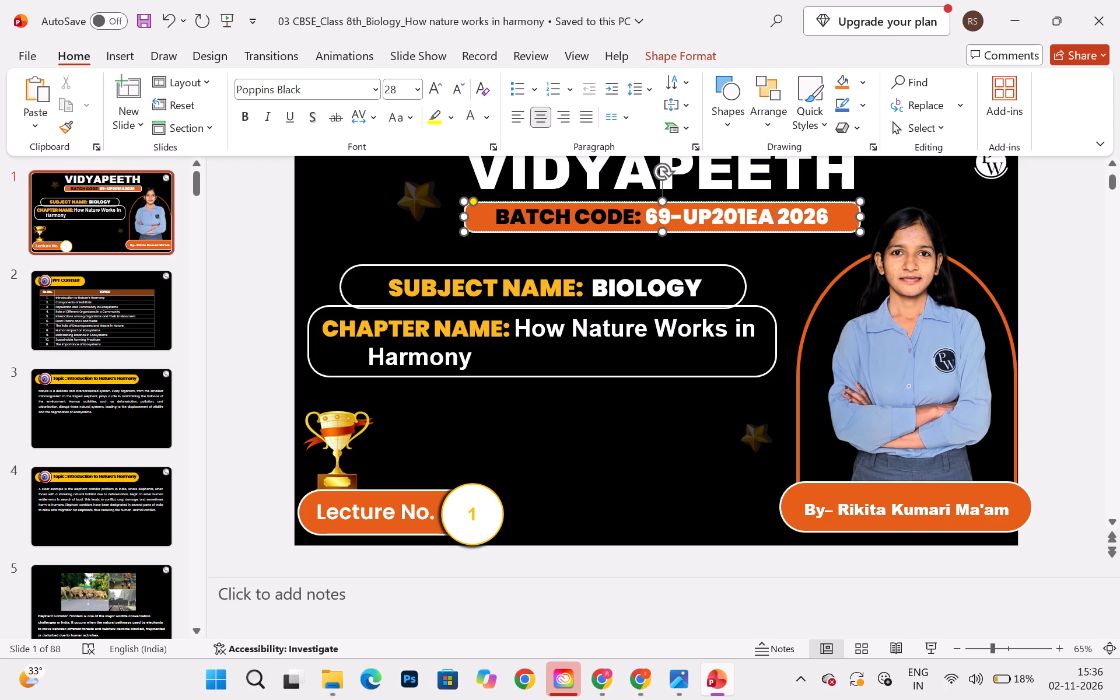
click(740, 474)
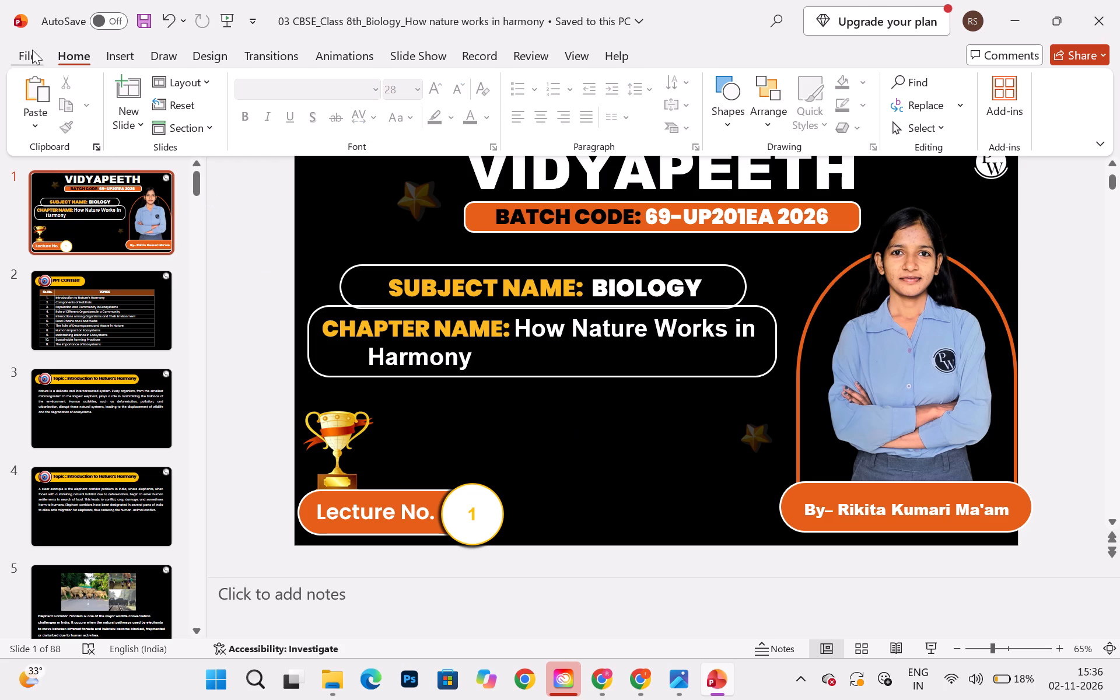
Review the slides from the PPT Content table through the Role of Different Organisms in a Community questions.
scroll(114, 463, down, 20)
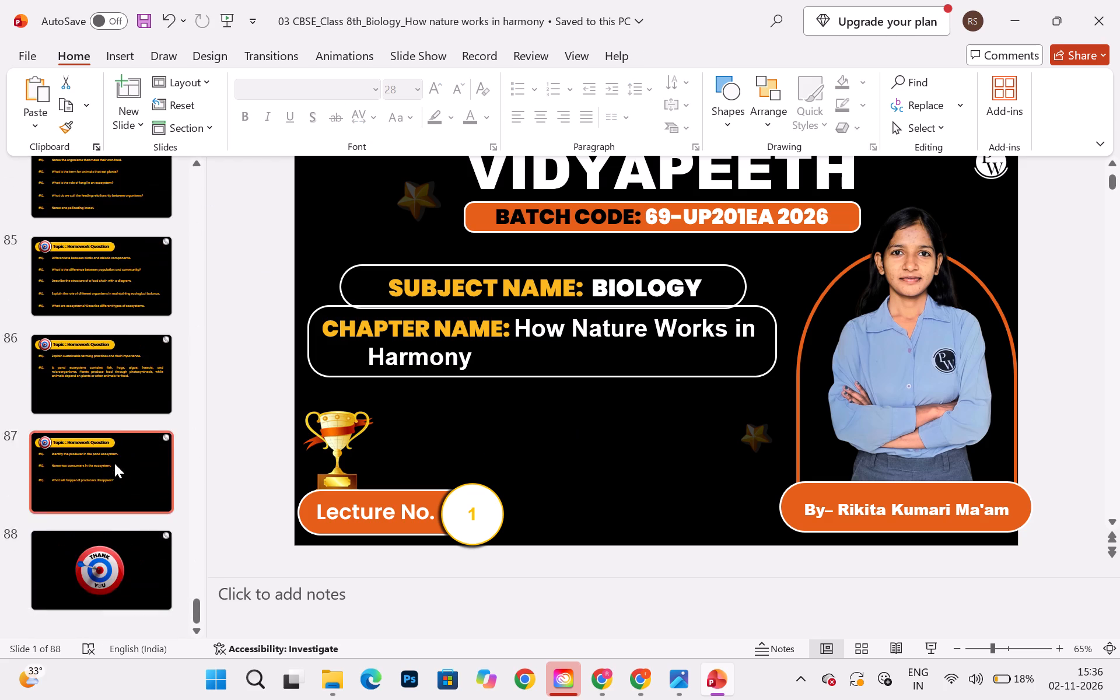
scroll(114, 463, up, 10)
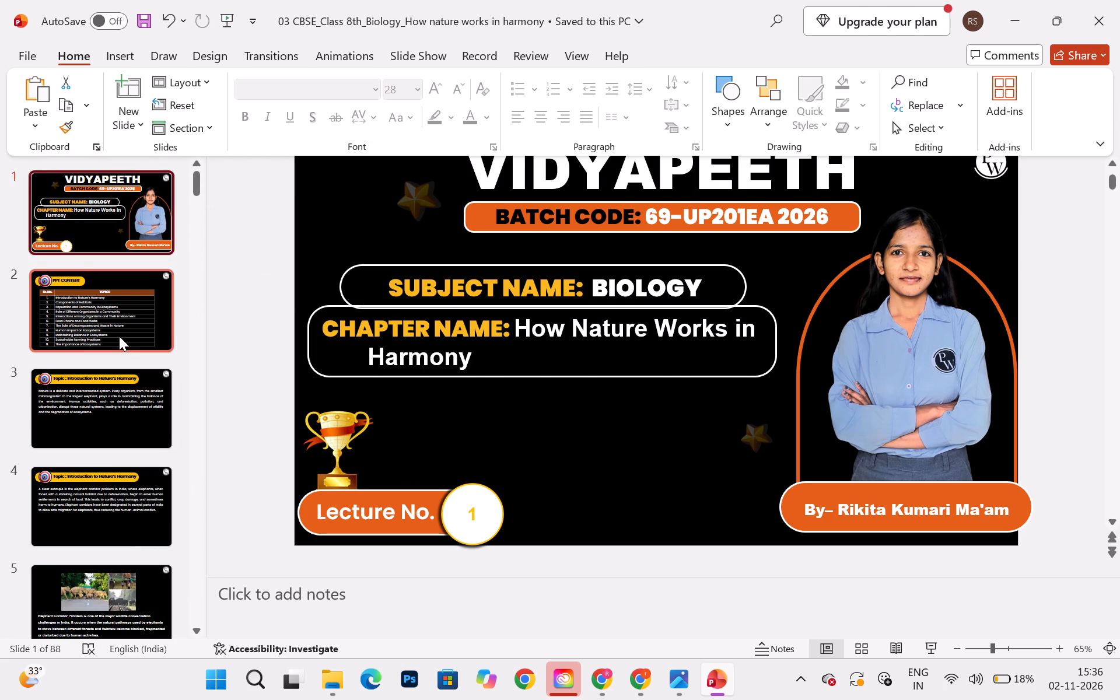
click(119, 336)
click(97, 383)
click(97, 383)
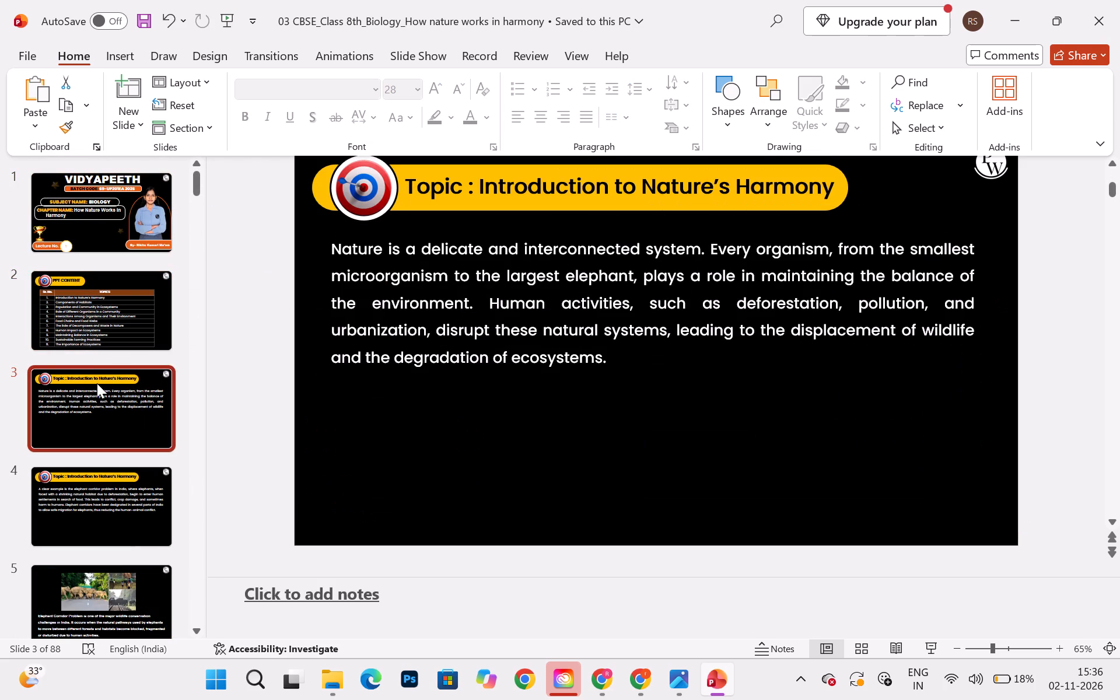
click(87, 337)
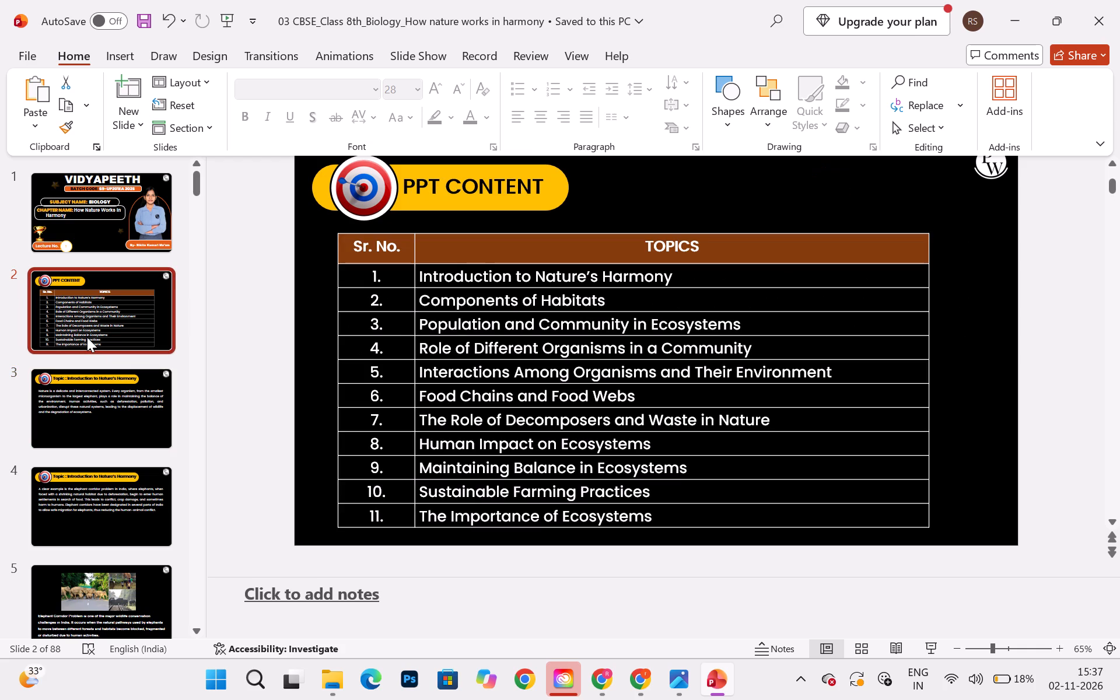
key(Down)
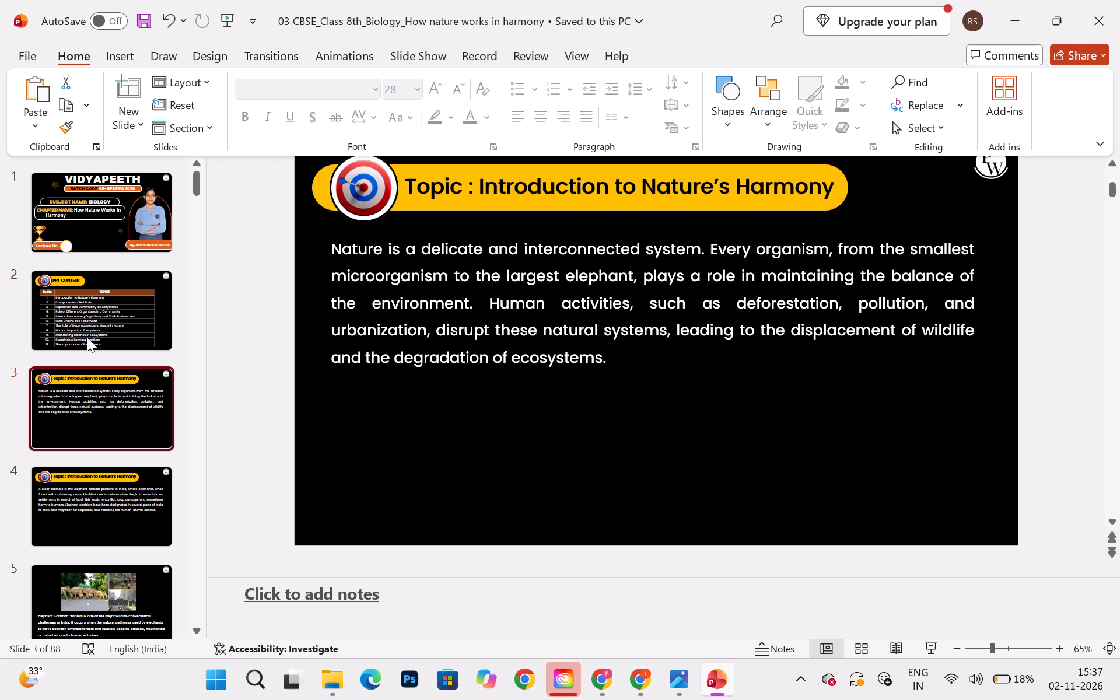
key(Down)
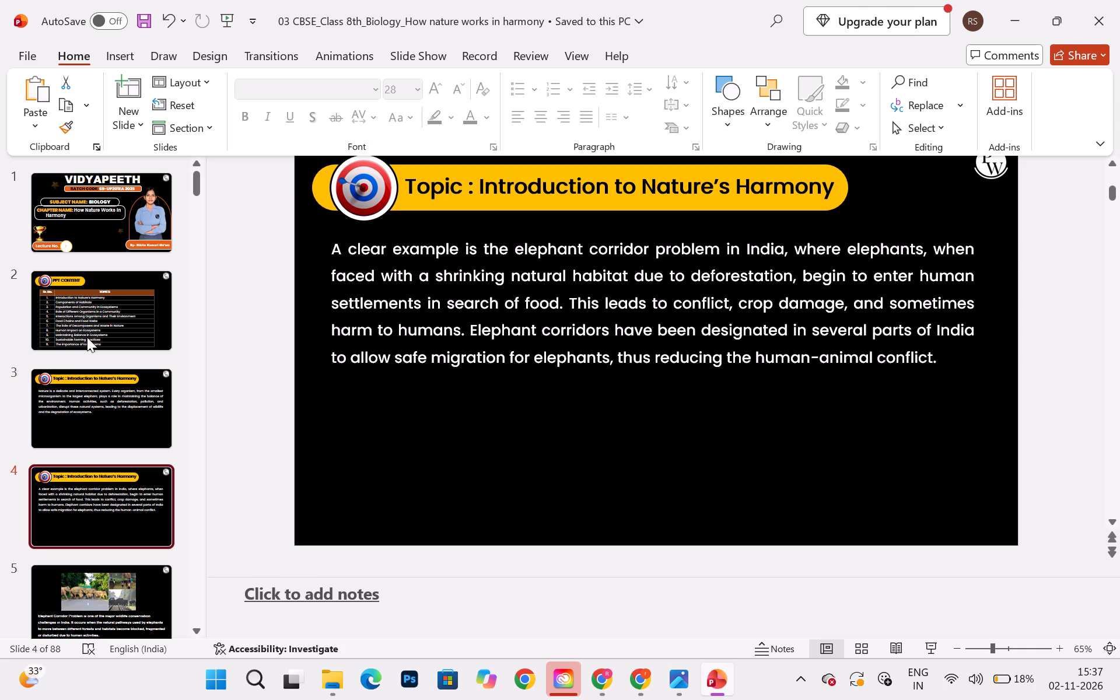
key(Down)
key(Down)
key(Down)
key(Down)
key(Down)
key(Down)
key(Down)
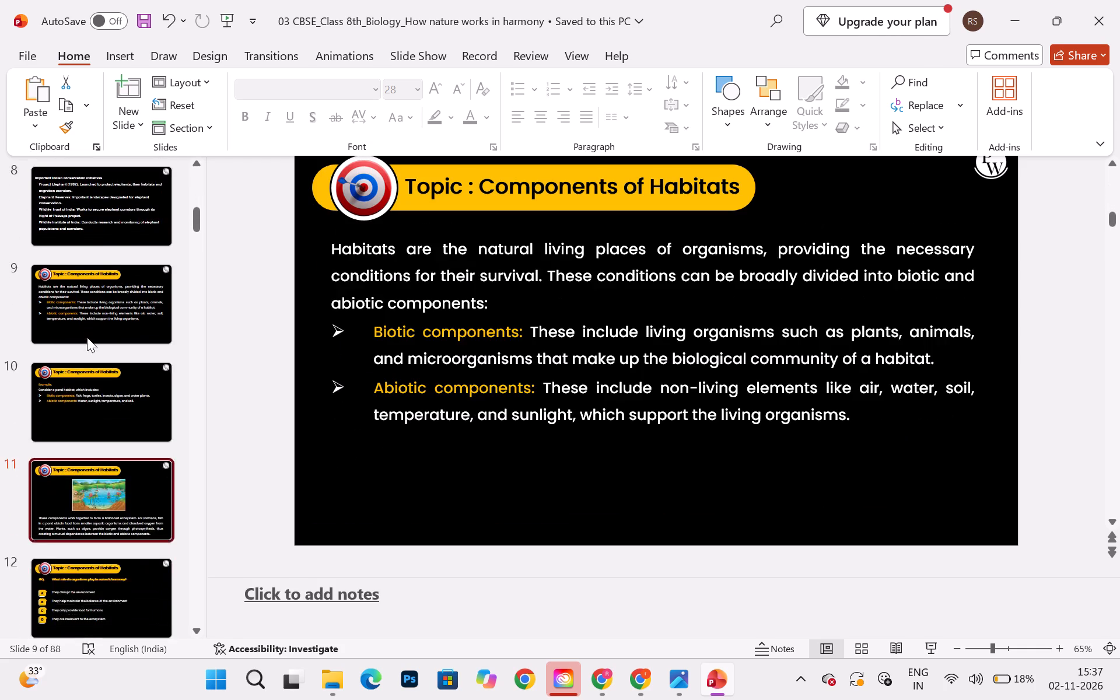
key(Down)
key(Down)
key(Down)
key(Down)
key(Down)
key(Down)
key(Down)
key(Down)
key(Down)
key(Down)
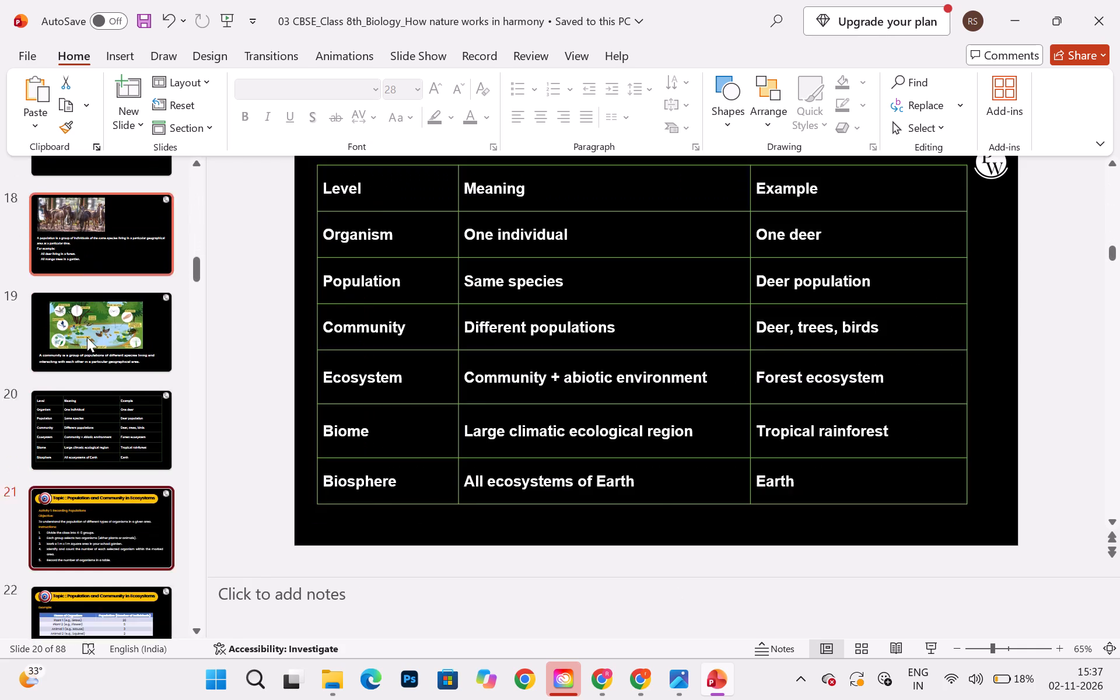
key(Down)
key(Down)
key(Down)
key(Down)
key(Down)
key(Down)
key(Down)
key(Down)
key(Down)
key(Down)
key(Down)
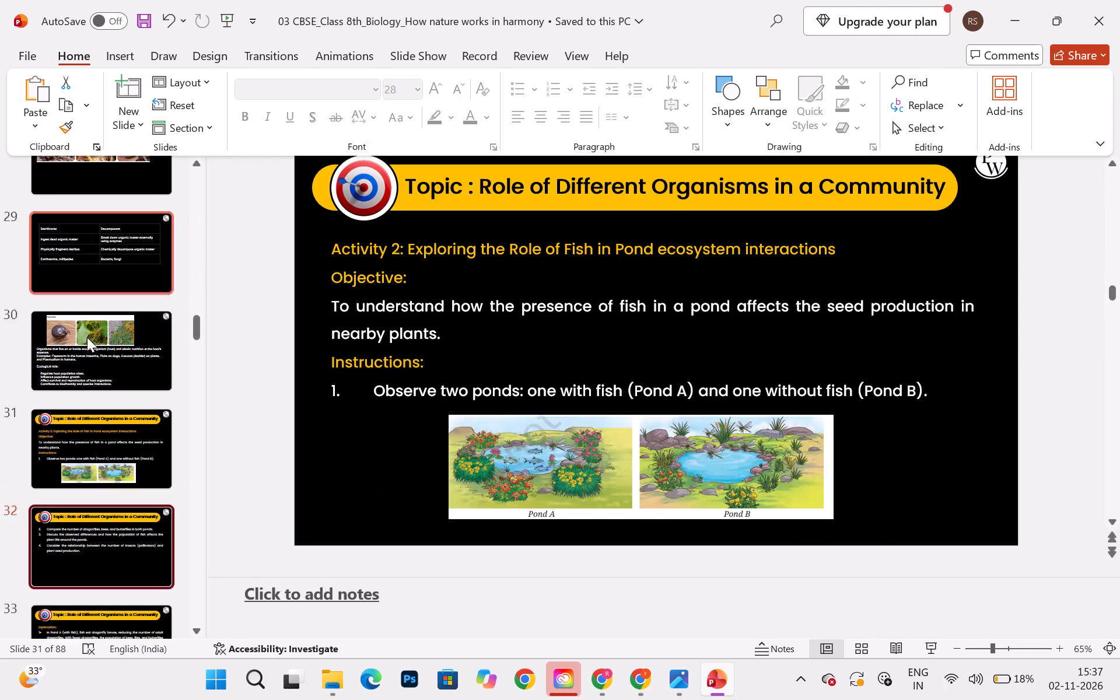
key(Down)
key(Down)
key(Down)
key(Down)
key(Down)
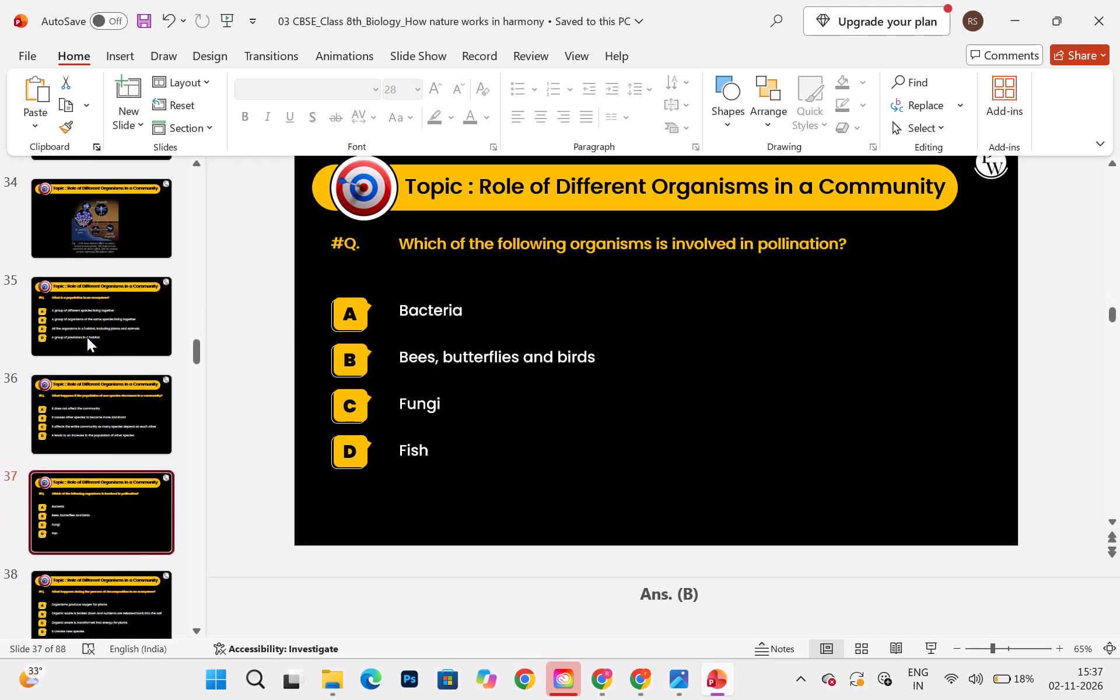
Review the slides from Interactions Among Organisms and Their Environment through food chains and decomposers to Sustainable Farming Practices.
key(Down)
key(Down)
key(Down)
key(Down)
key(Down)
key(Down)
key(Down)
key(Down)
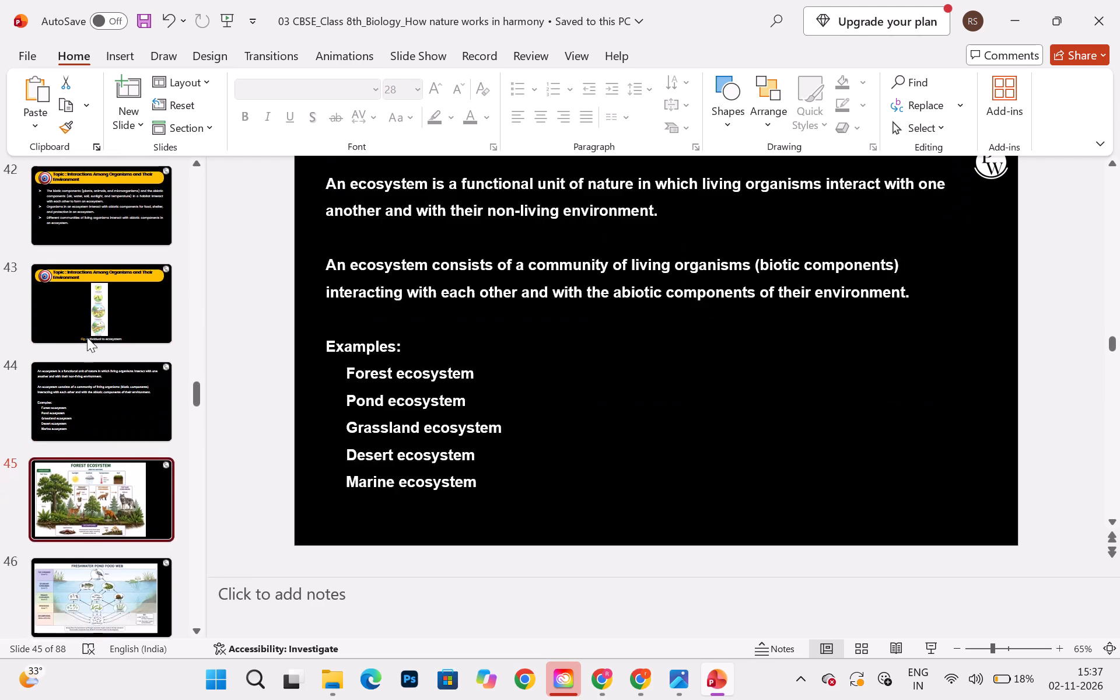
key(Down)
key(Down)
key(Down)
key(Down)
key(Down)
key(Down)
key(Down)
key(Down)
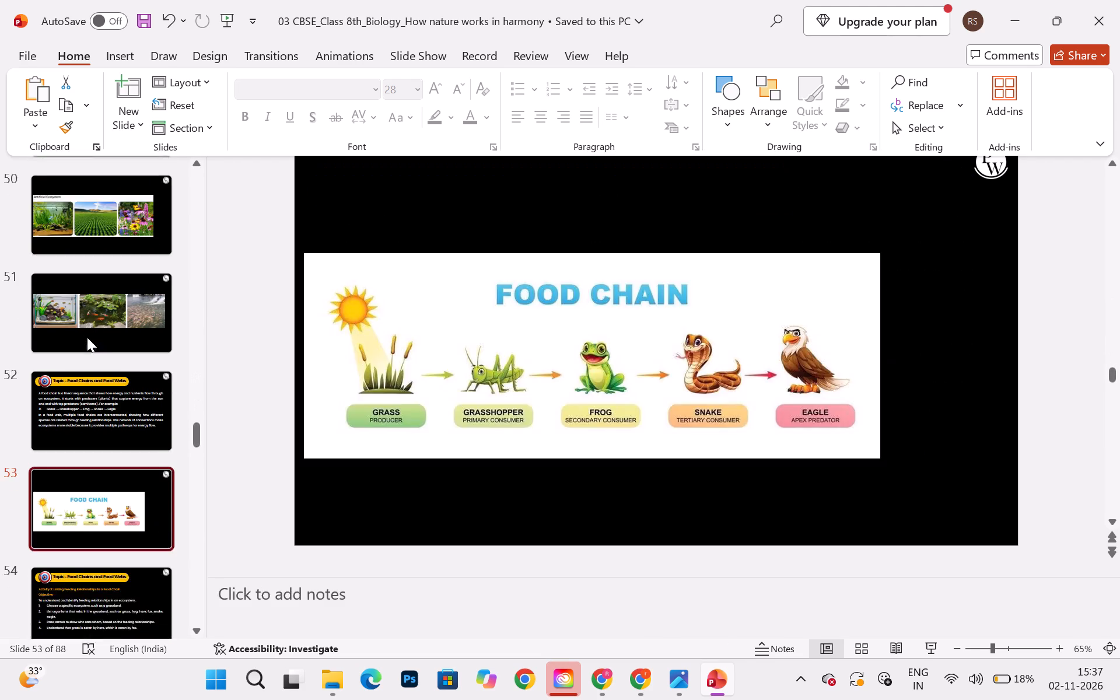
key(Down)
key(Down)
key(Down)
key(Down)
key(Down)
key(Down)
key(Down)
key(Down)
key(Down)
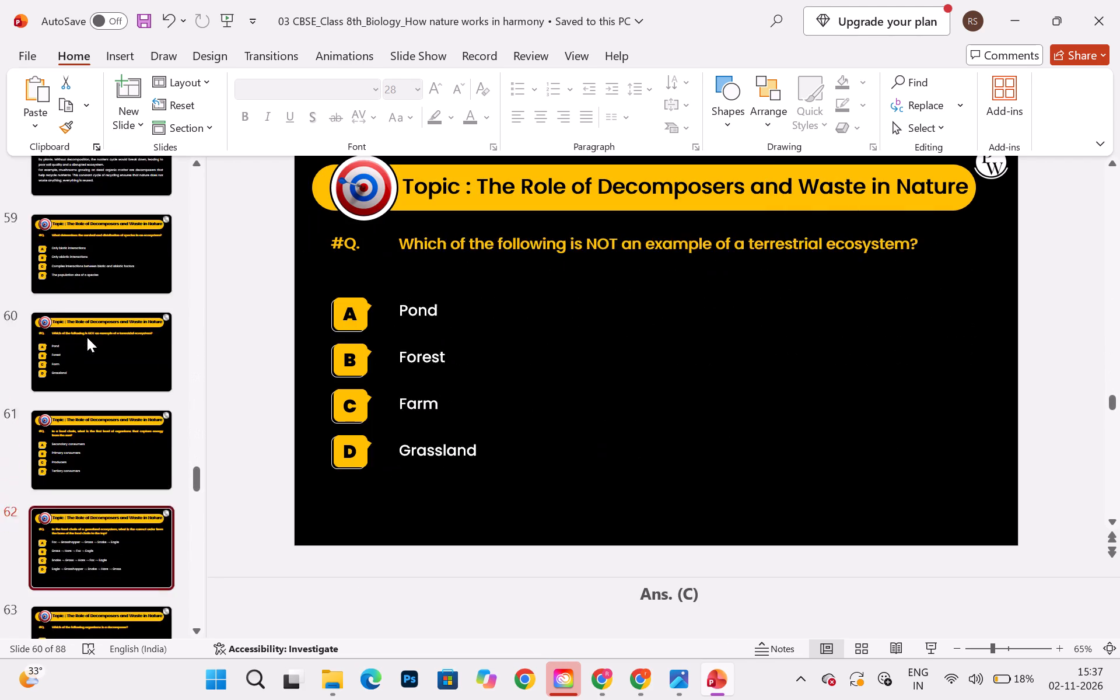
key(Down)
key(Down)
key(Down)
key(Down)
key(Down)
key(Down)
key(Down)
key(Down)
key(Down)
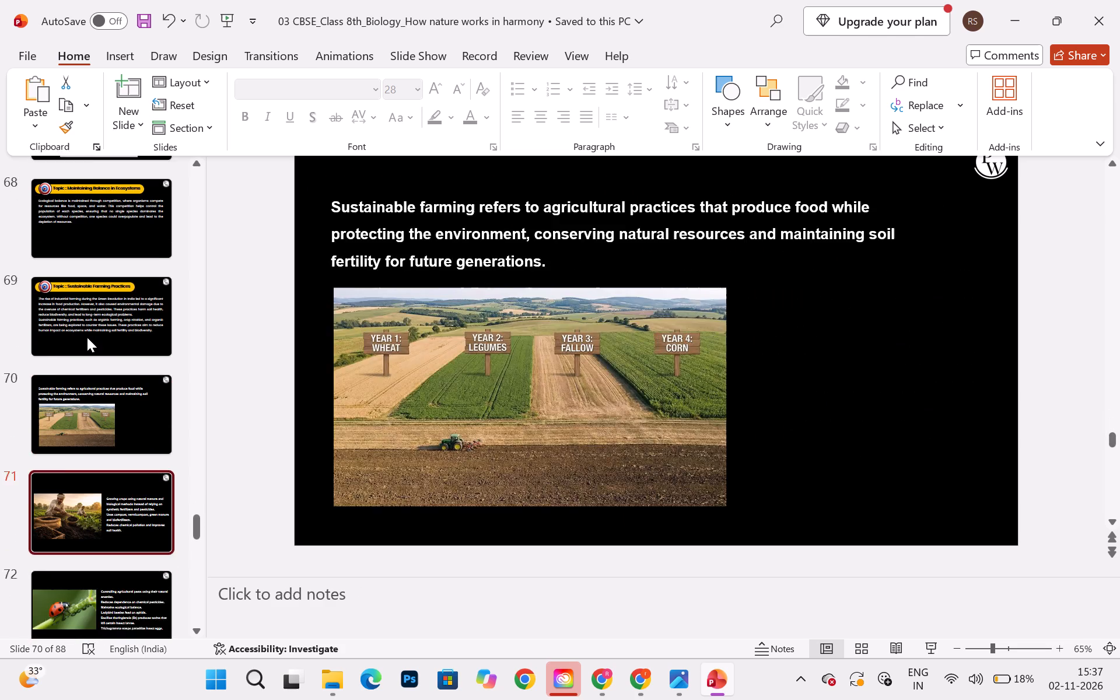
Go back through the human impact and bird stamp slides to examine the migratory birds text on slide 64.
key(Up)
key(Up)
key(Up)
key(Up)
key(Up)
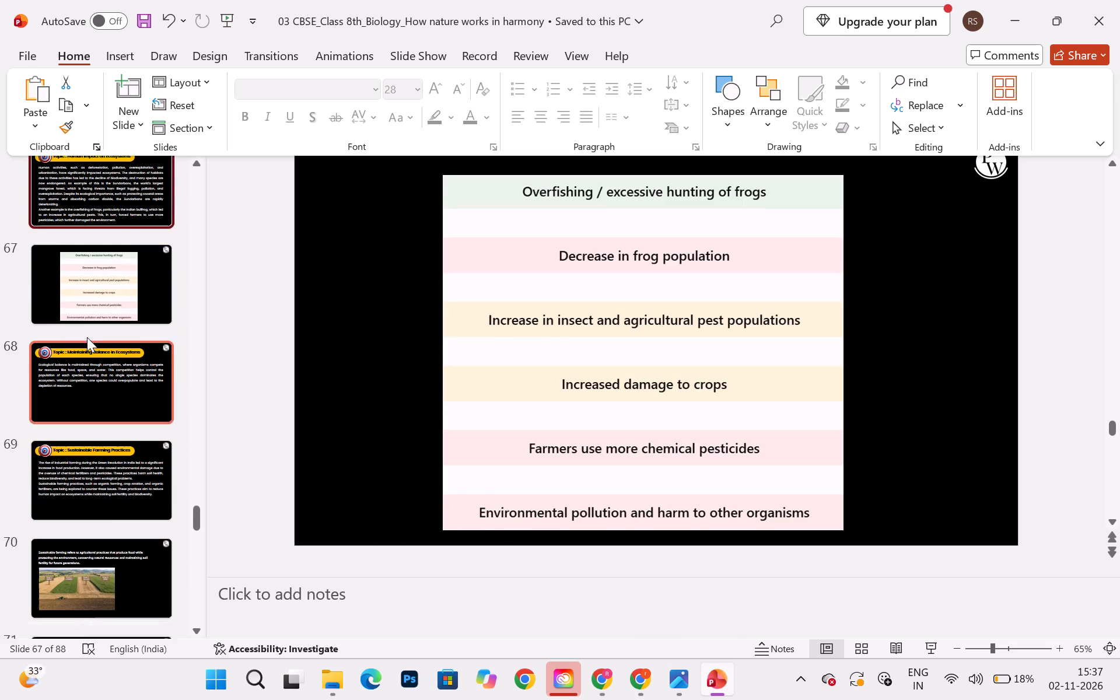
key(Up)
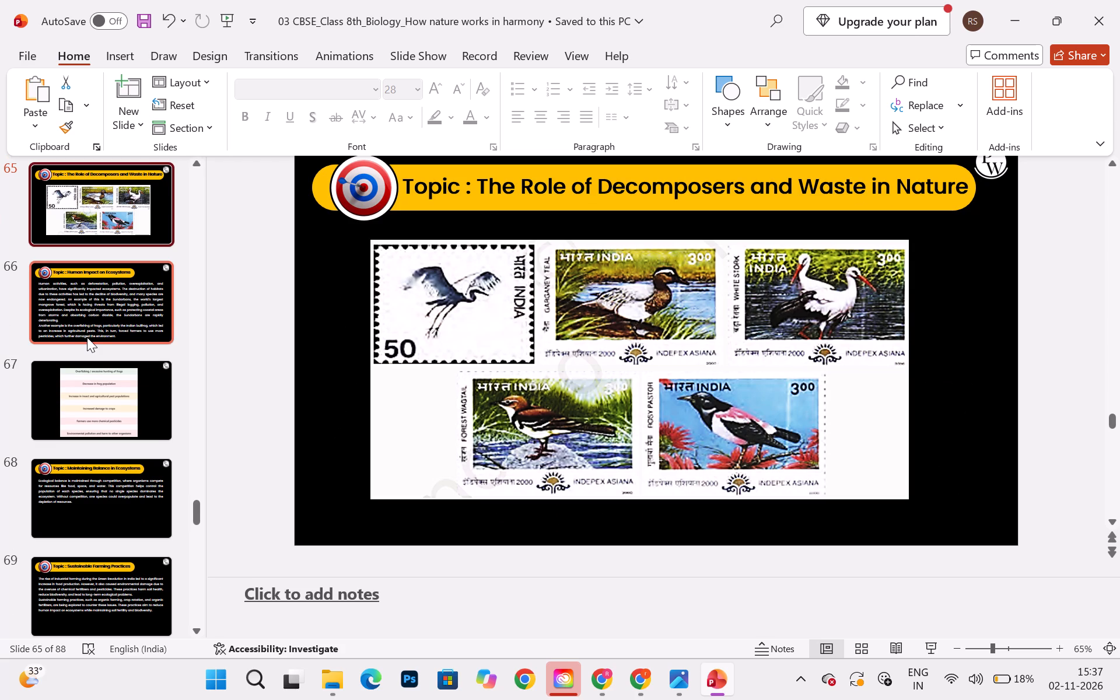
key(Up)
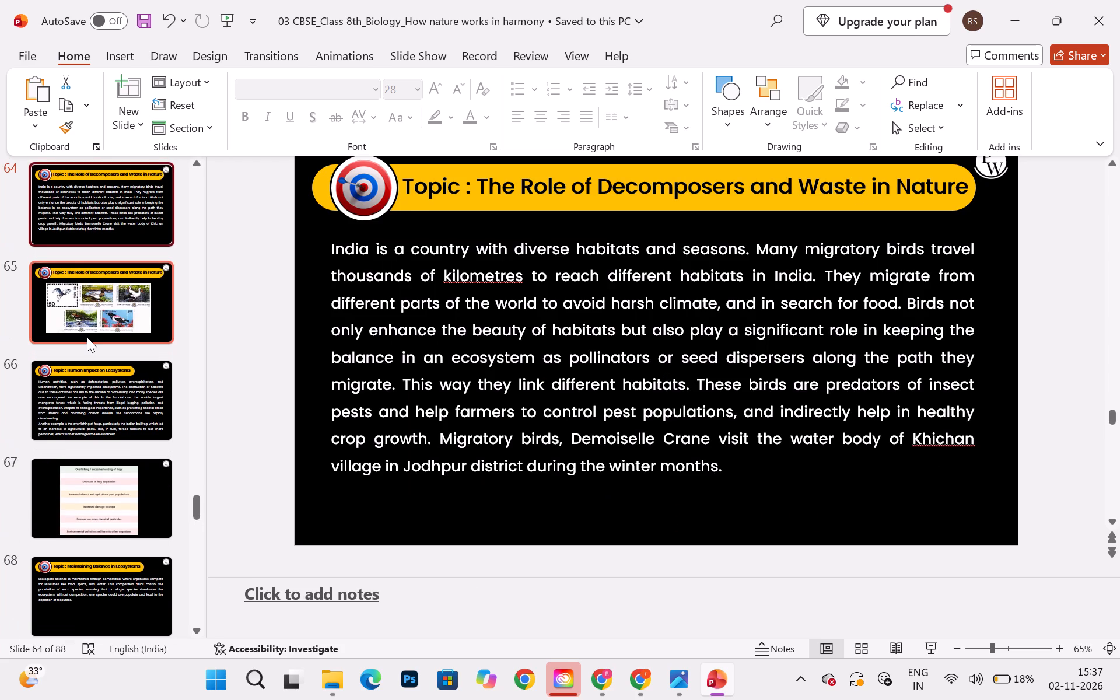
key(Up)
key(Down)
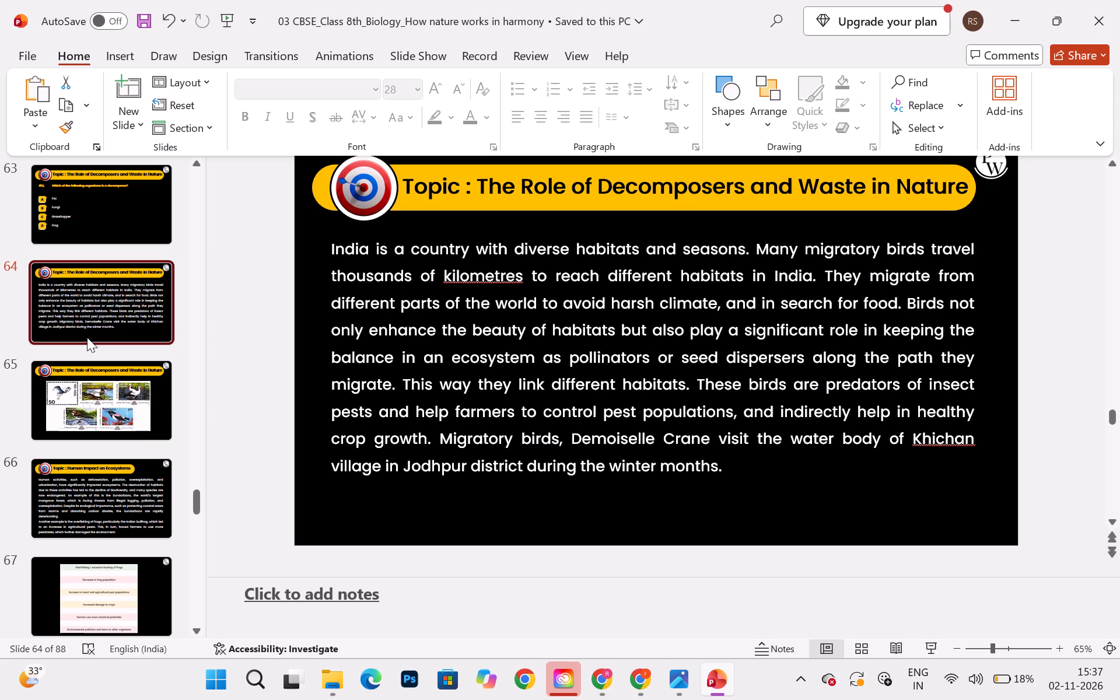
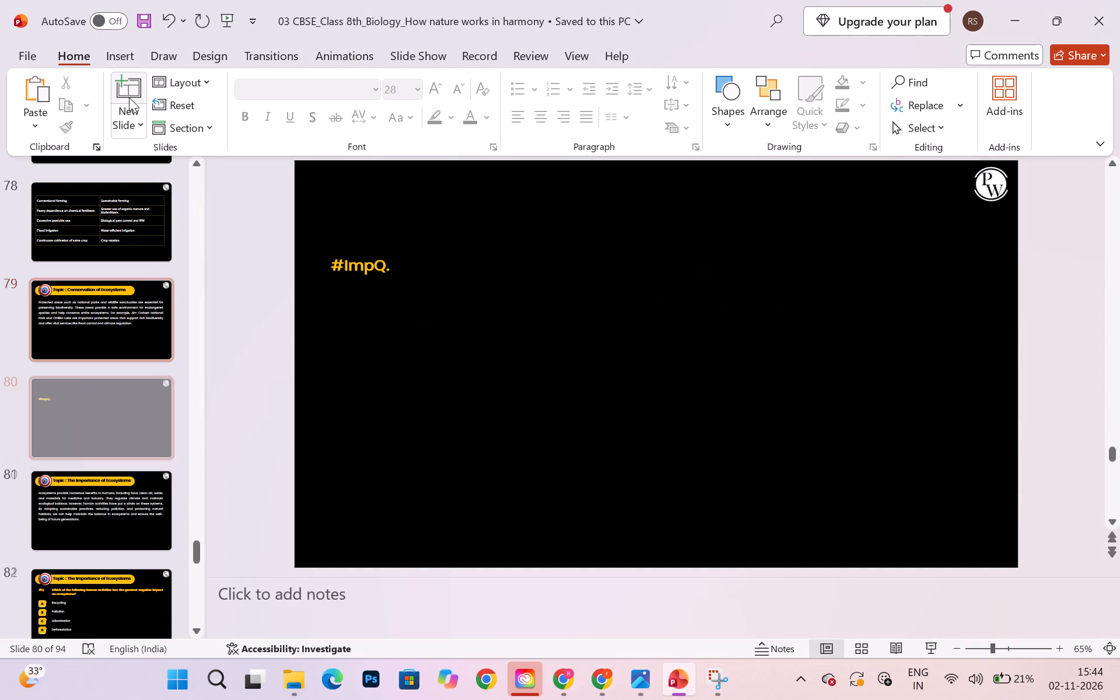
click(185, 87)
click(192, 129)
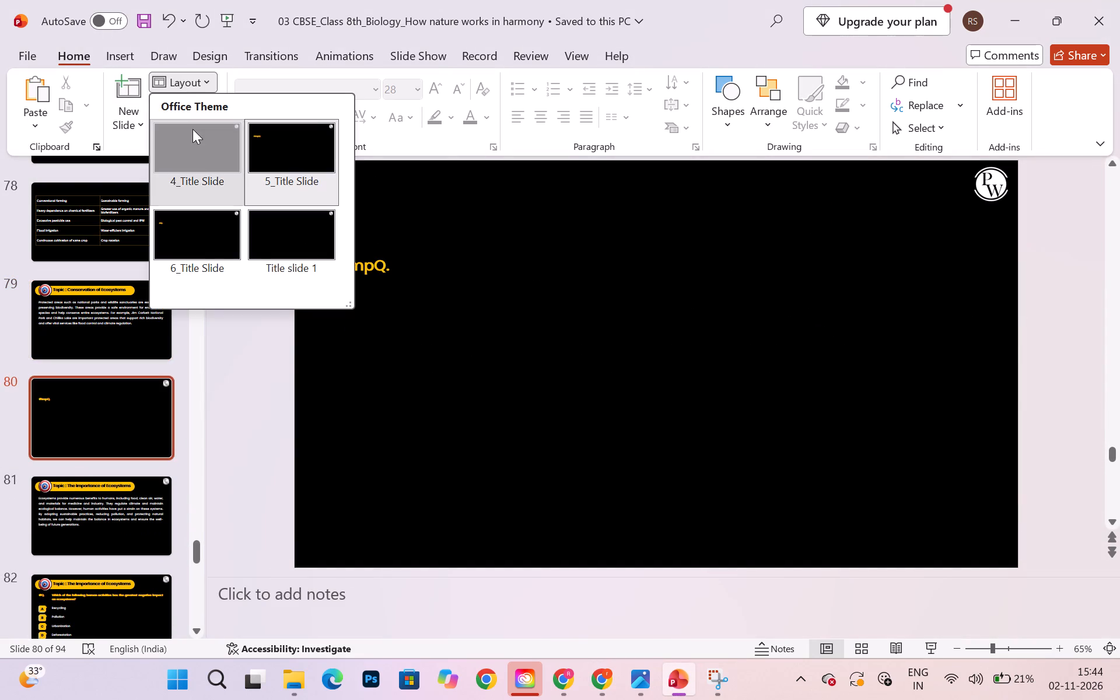
Paste the copied ecosystem conservation text onto the blank slide 80 and make its font white.
key(ctrl+v)
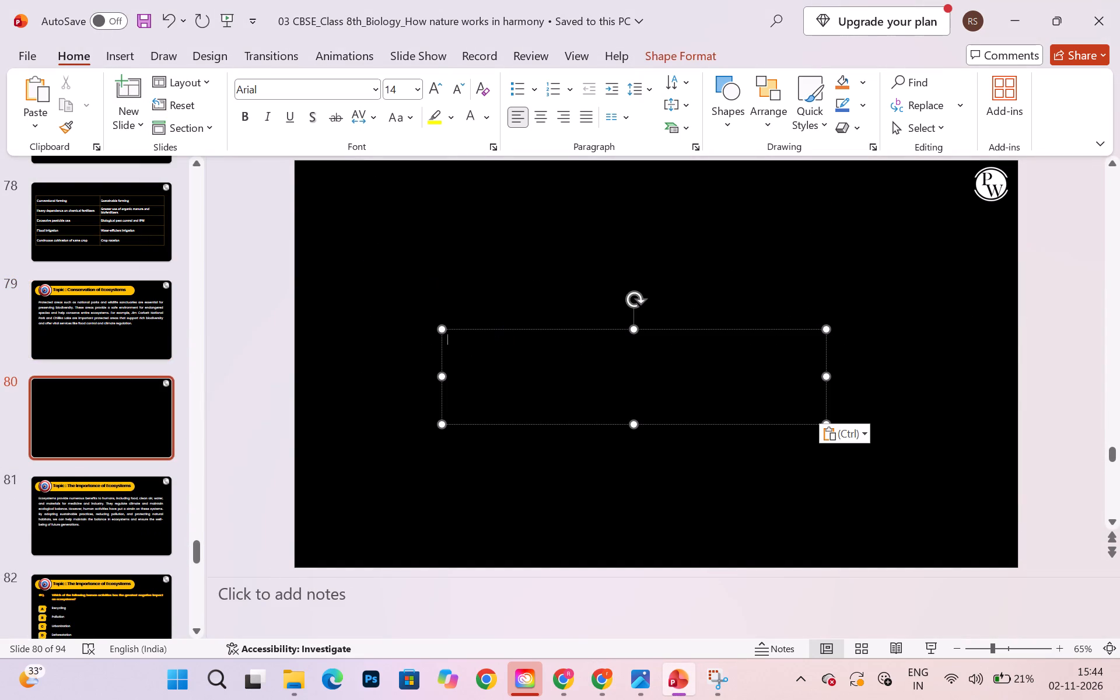
key(ctrl+a)
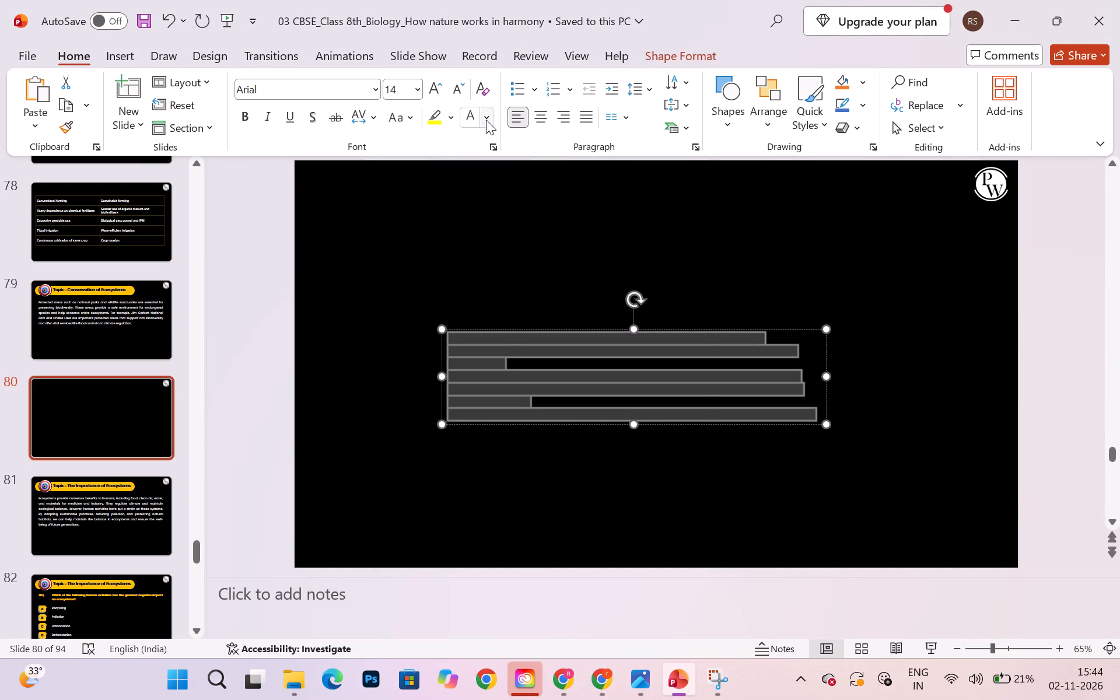
drag(486, 120, 495, 202)
click(495, 202)
click(482, 372)
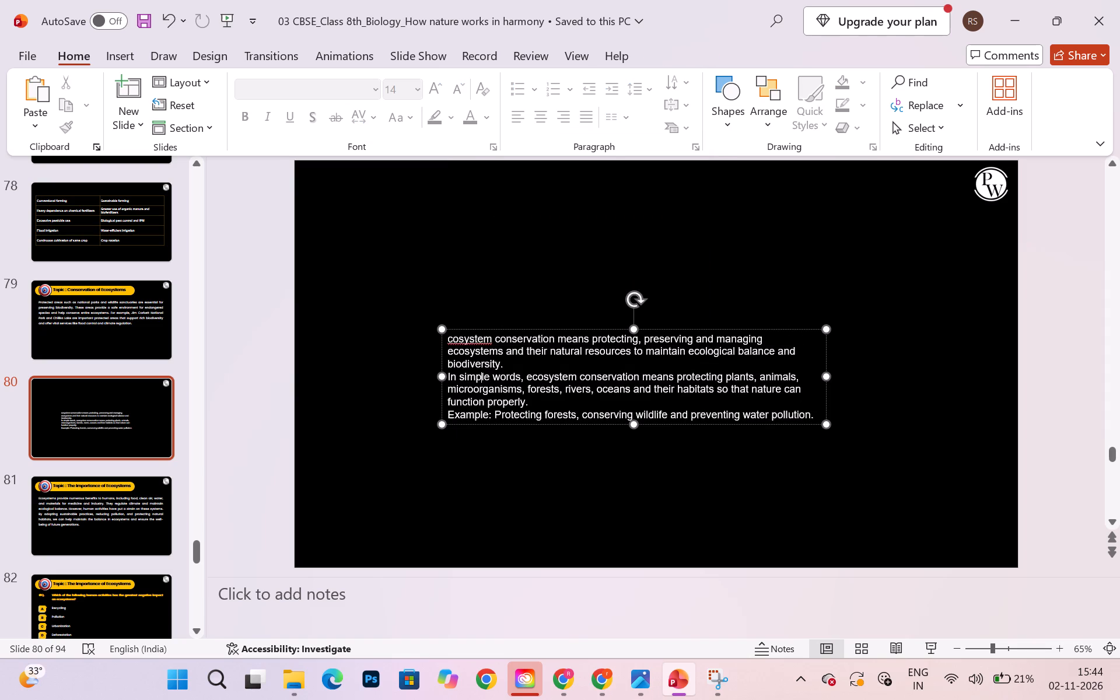
Format all of the pasted ecosystem conservation text as bold, 20 pt, with wider line spacing.
key(ctrl+a)
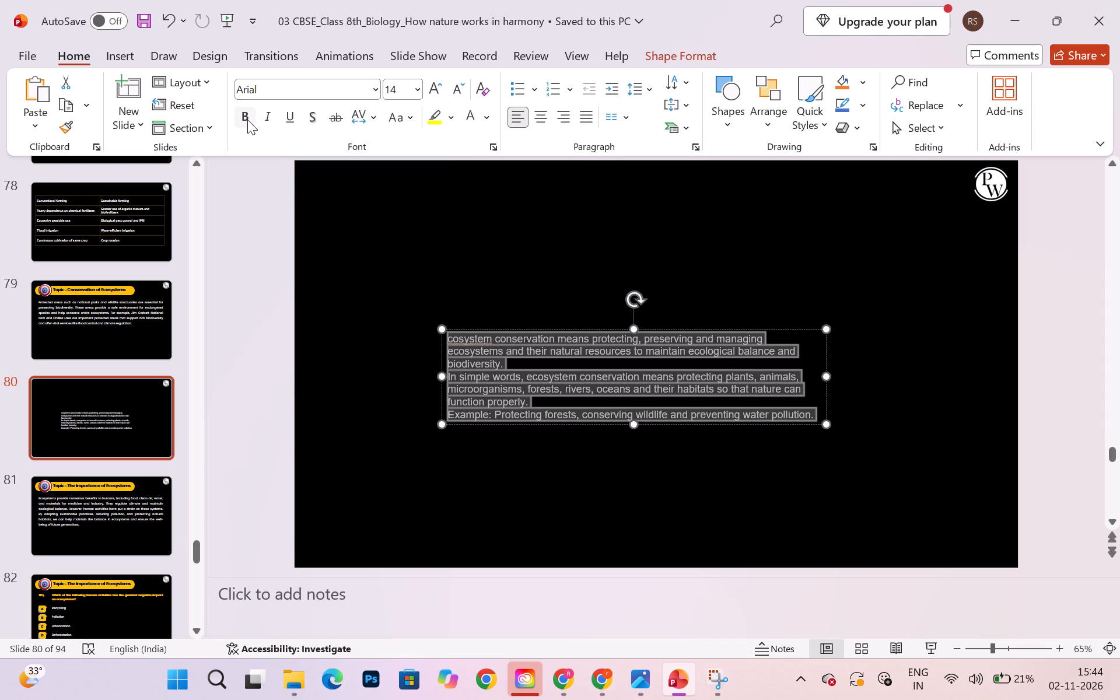
click(247, 120)
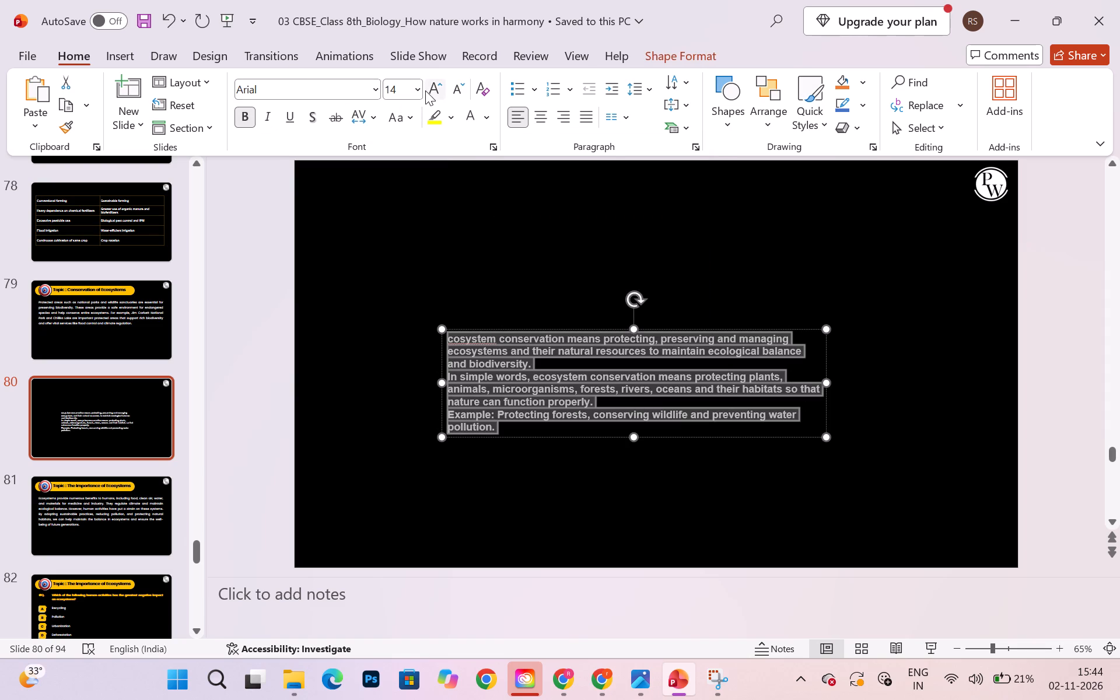
drag(418, 86, 393, 304)
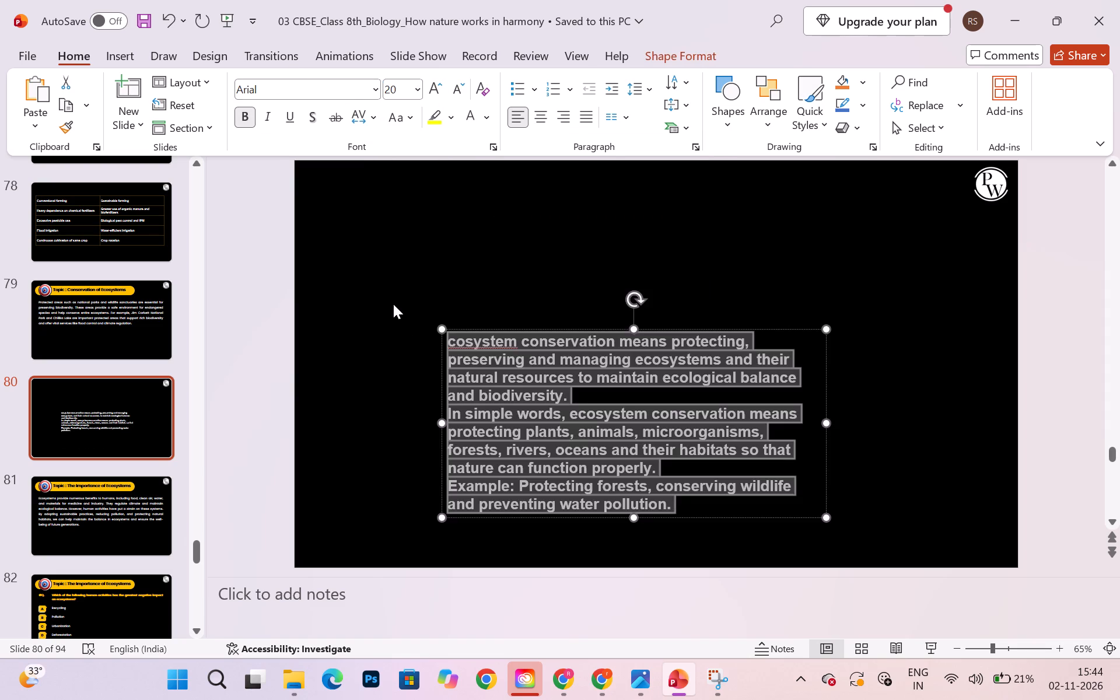
click(393, 304)
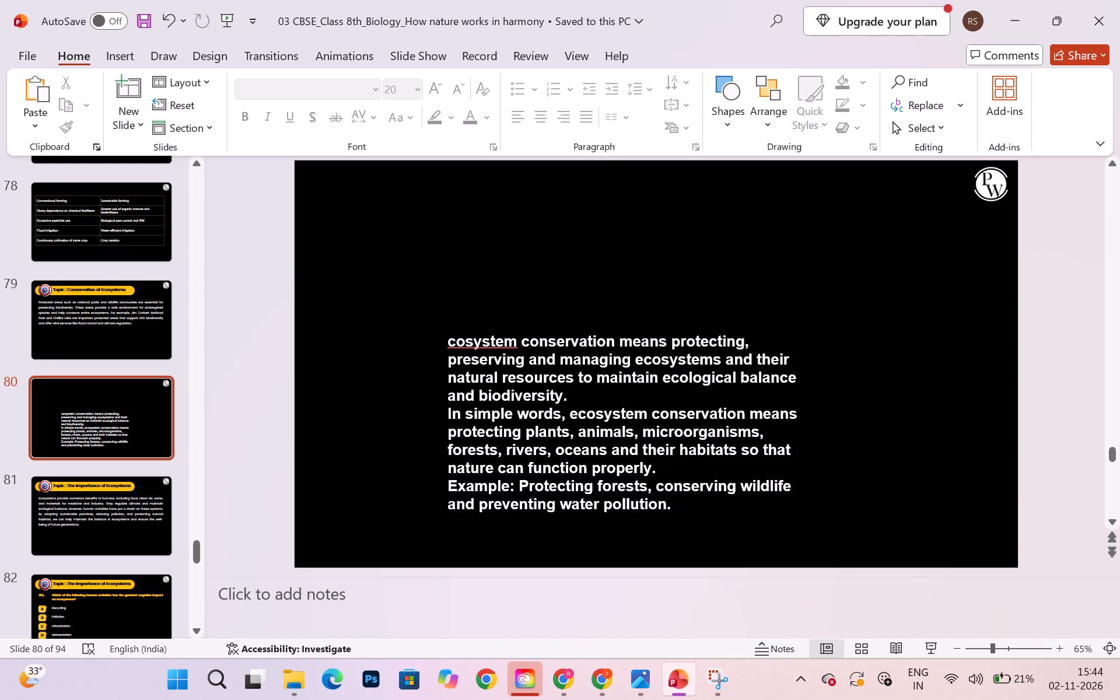
click(553, 349)
key(ctrl+a)
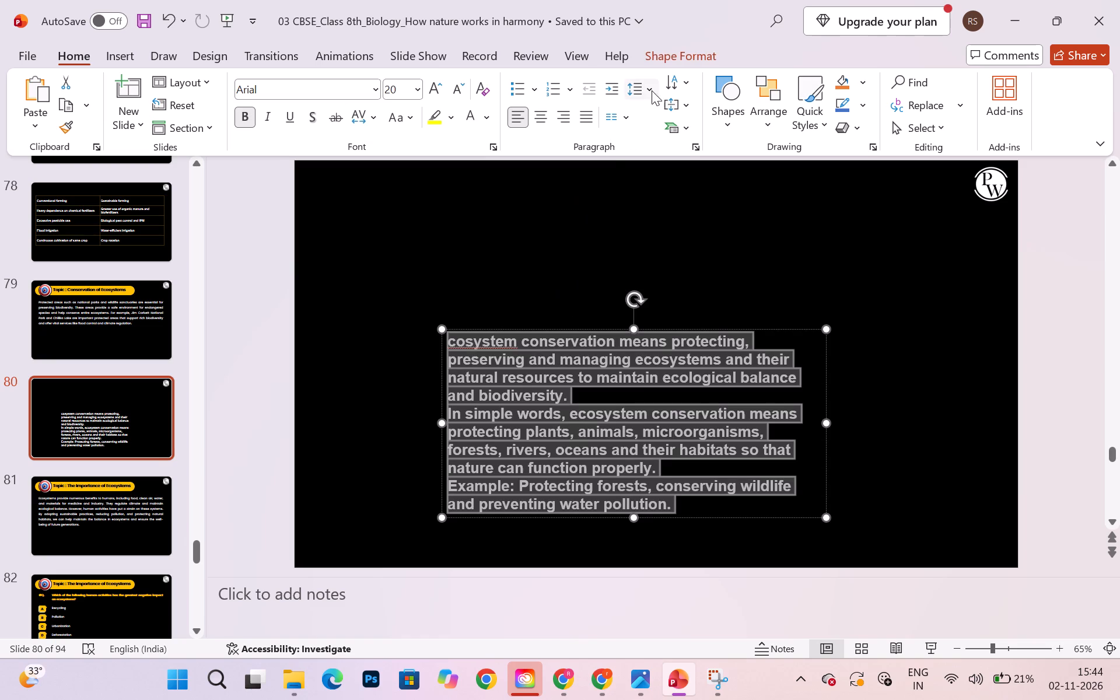
drag(645, 90, 647, 143)
click(647, 143)
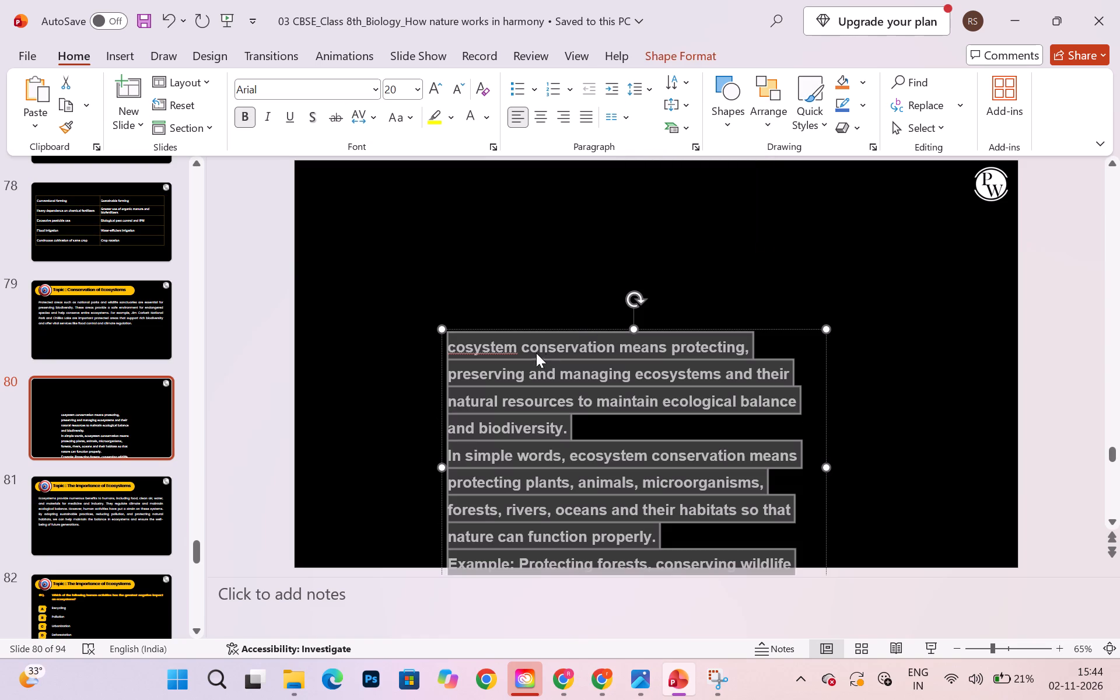
Move the text box to the slide's upper left area and correct its first word to "Ecosystem".
drag(524, 323, 398, 202)
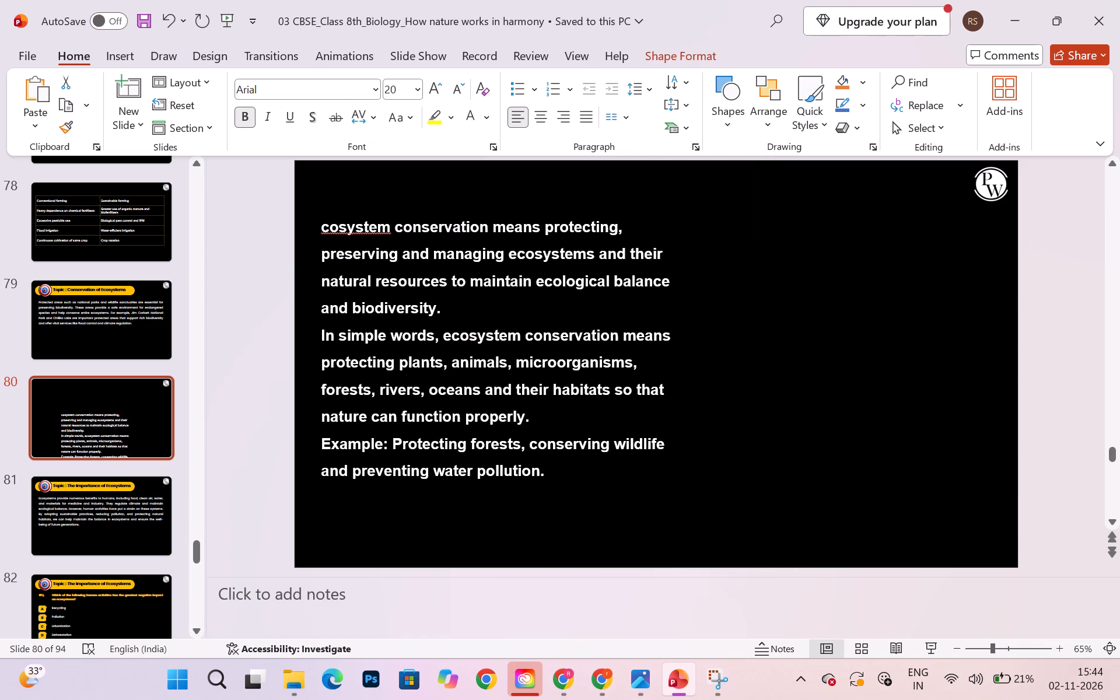
drag(398, 202, 421, 202)
click(342, 227)
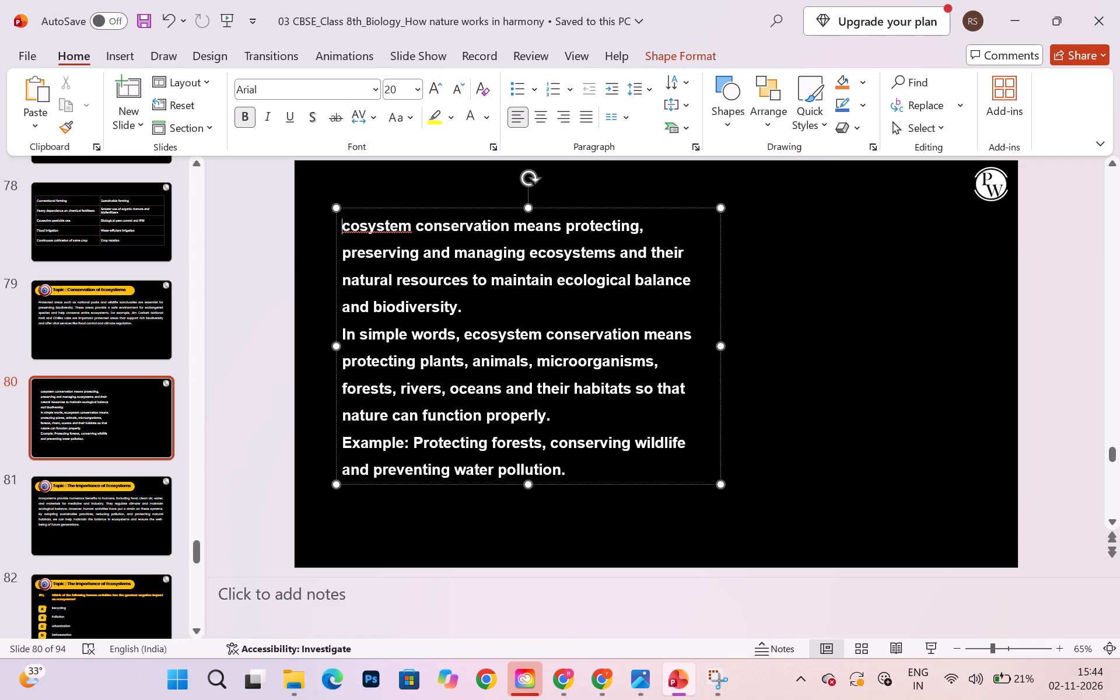
key(e)
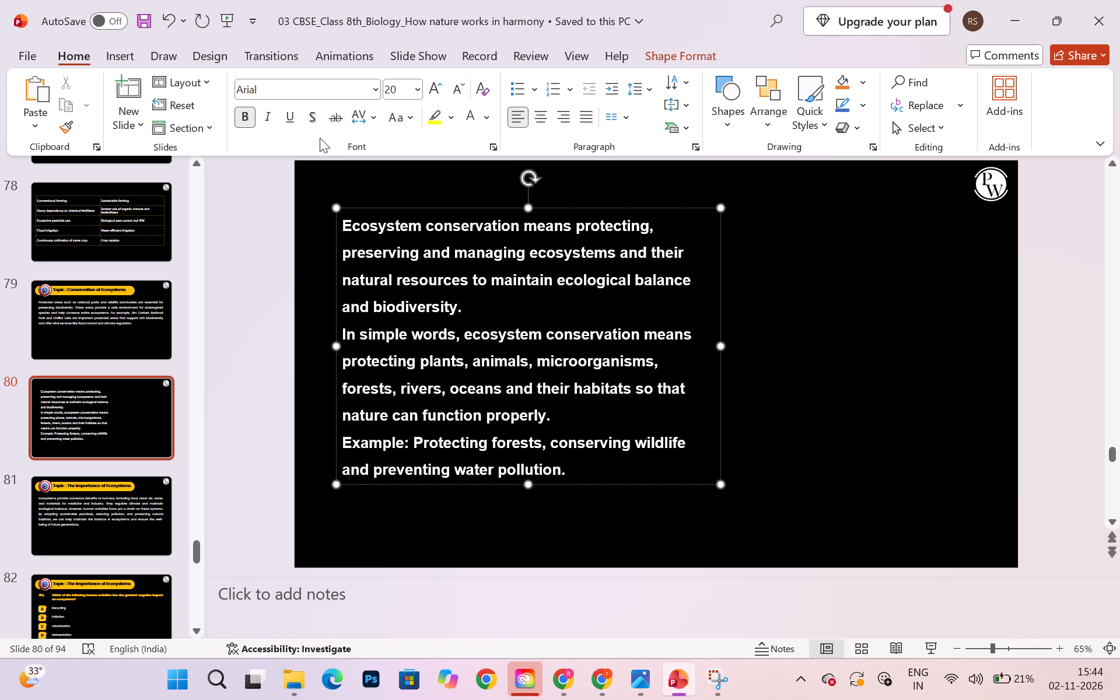
Widen the text box to nearly the slide's full width and insert a blank line before the "Example:" line.
drag(720, 349, 878, 384)
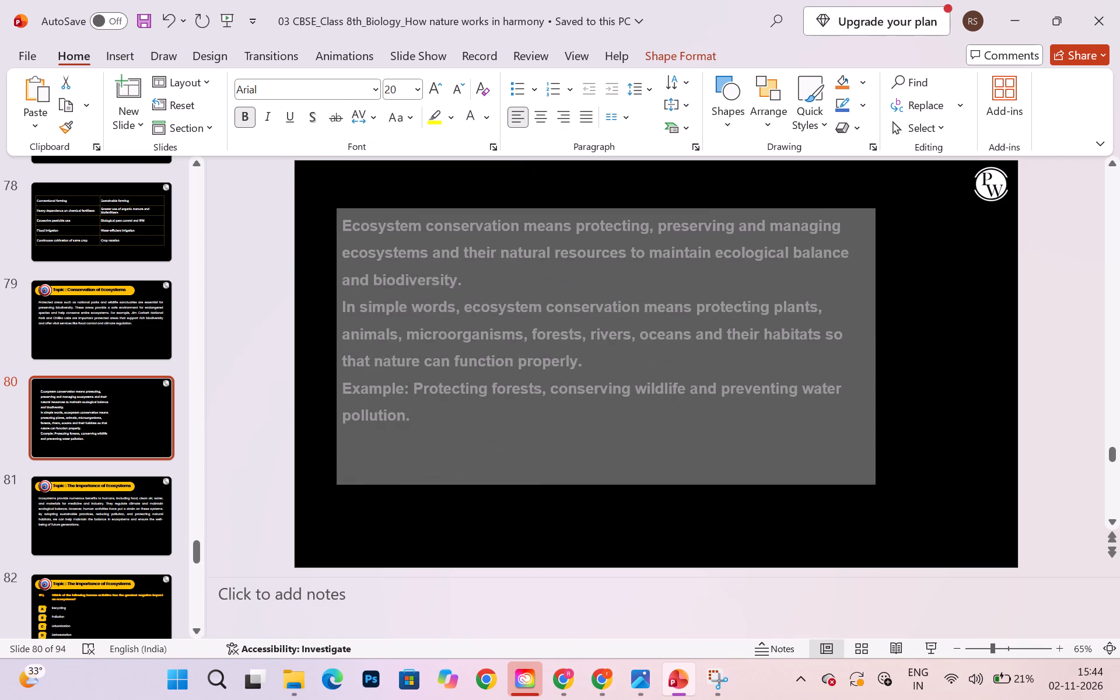
drag(878, 384, 968, 375)
click(767, 444)
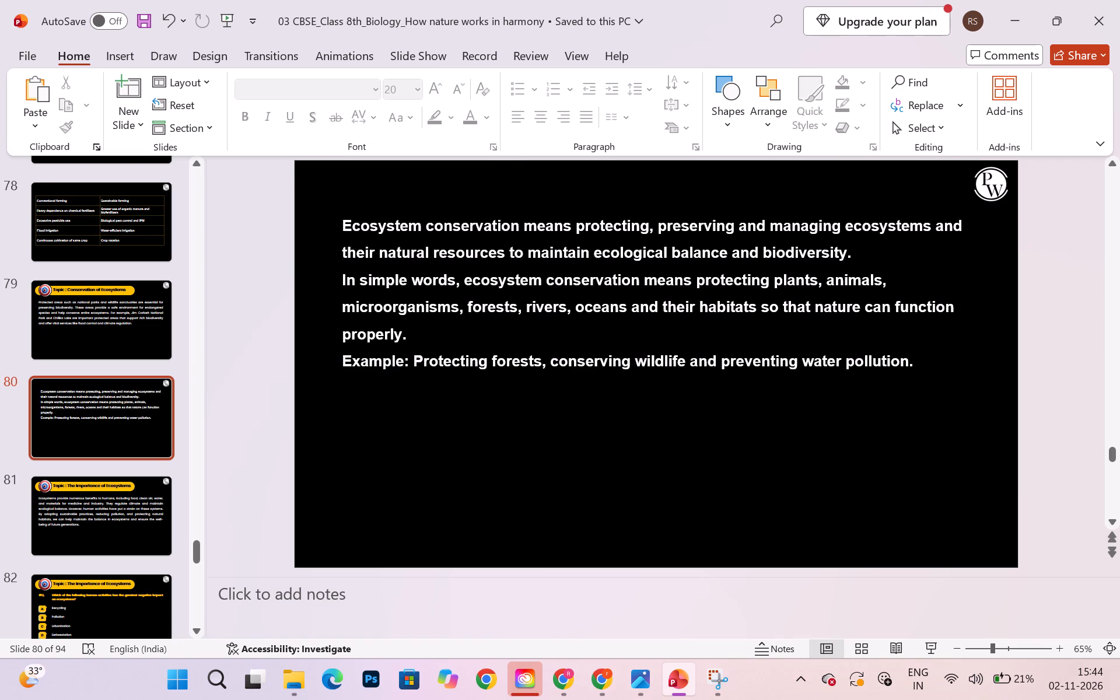
click(484, 331)
key(Return)
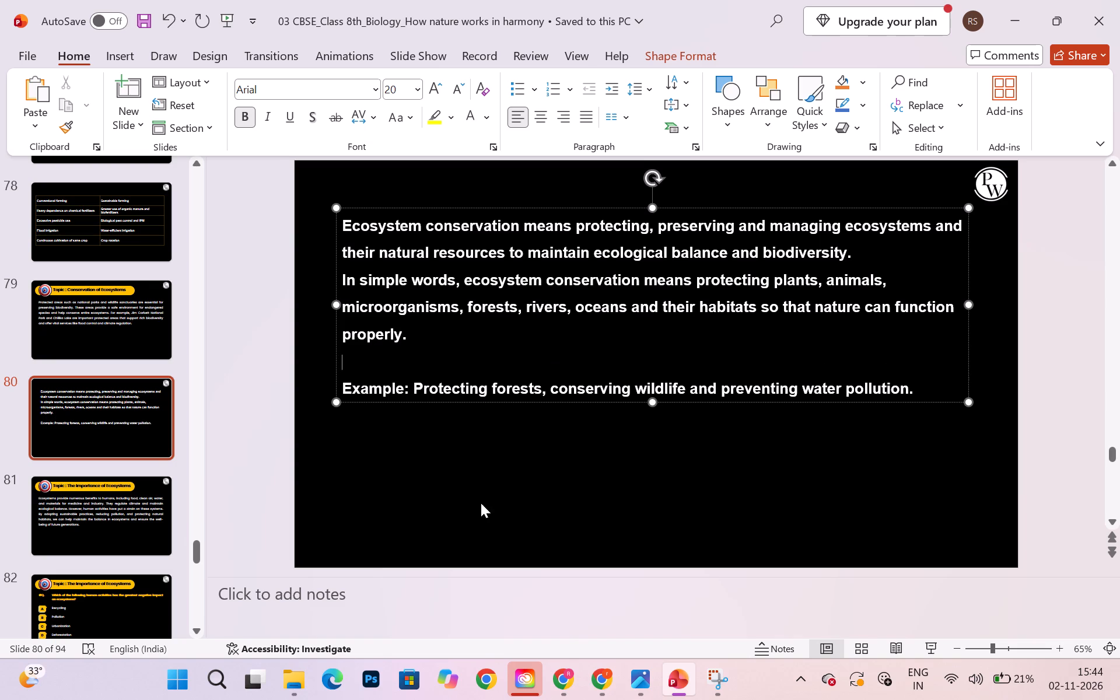
click(481, 503)
Switch to the ChatGPT answer on Conservation of Ecosystems in Chrome.
click(634, 679)
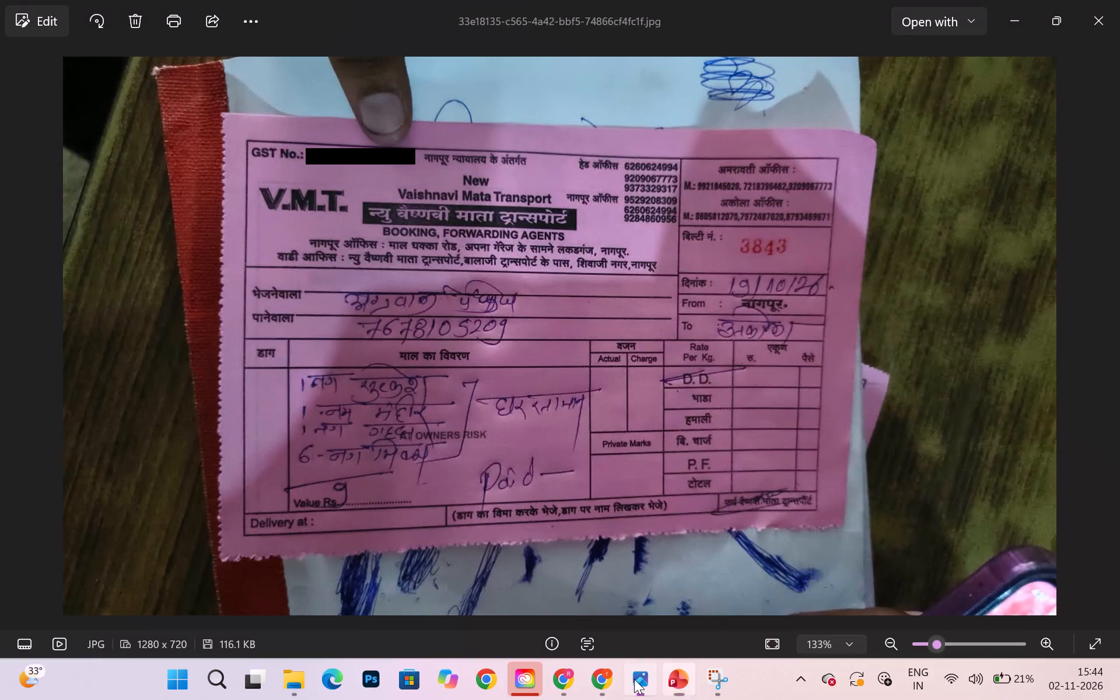
click(599, 678)
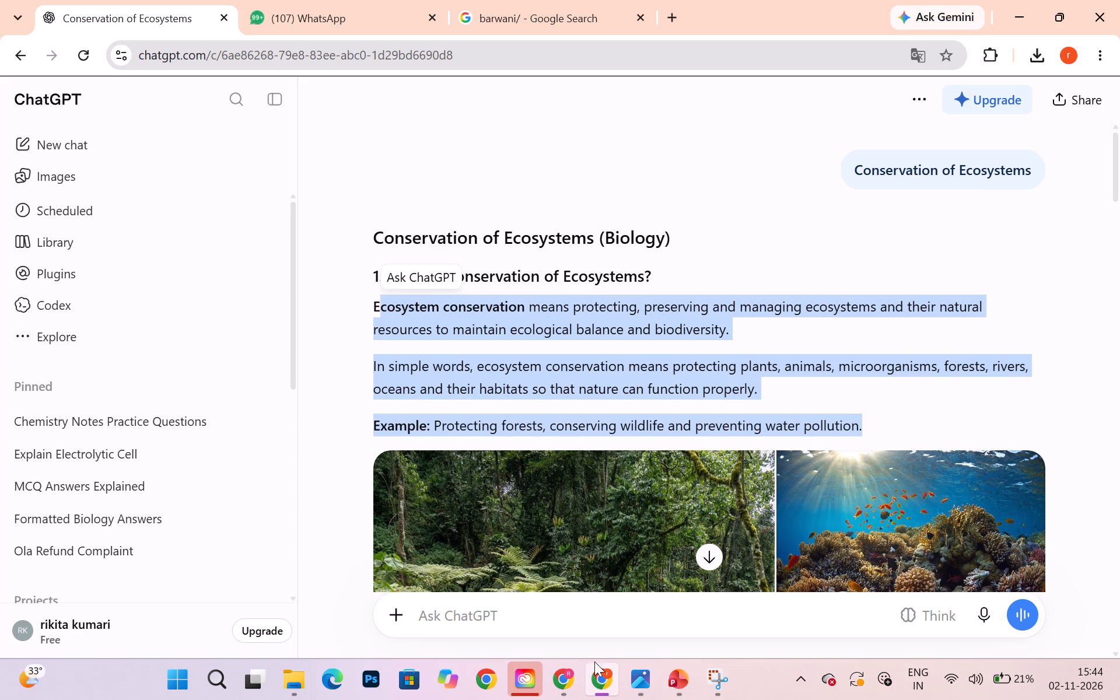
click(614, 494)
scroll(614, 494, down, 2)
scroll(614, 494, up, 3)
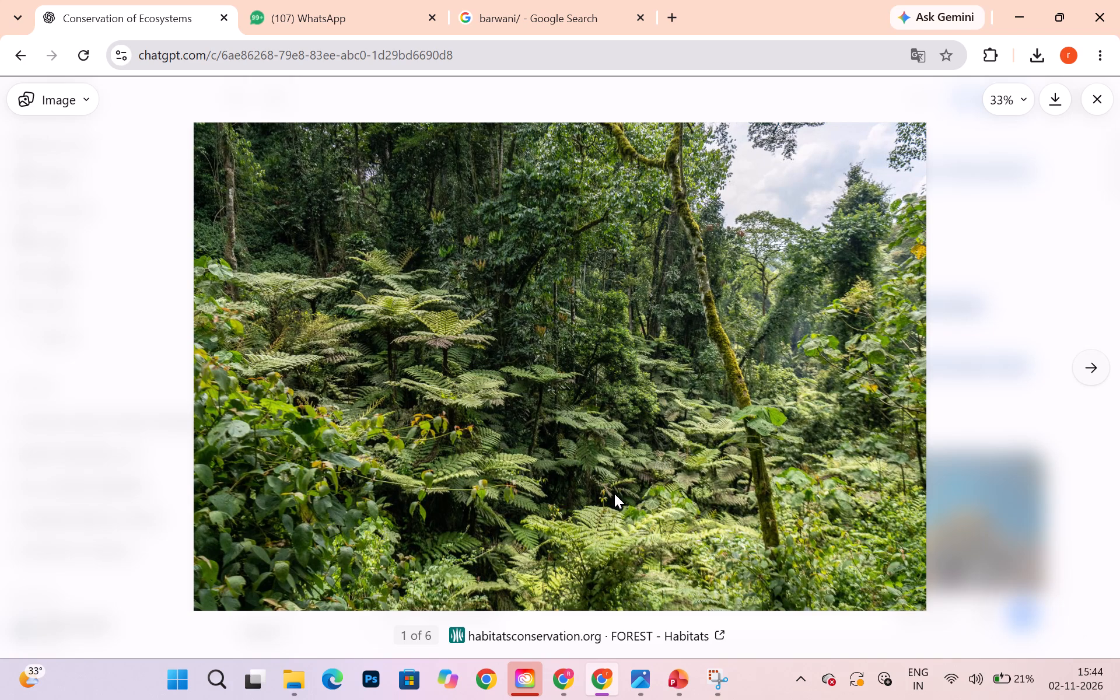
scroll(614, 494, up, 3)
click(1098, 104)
Open the forest picture below the example in the ChatGPT answer and copy the image.
scroll(835, 318, down, 1)
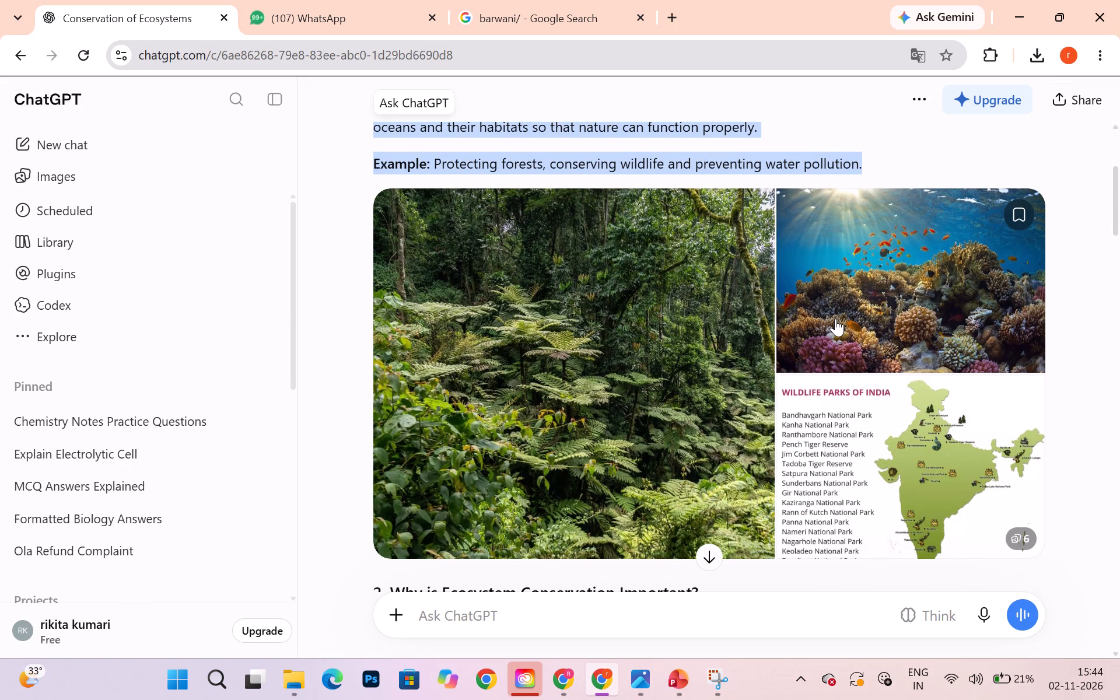
click(639, 335)
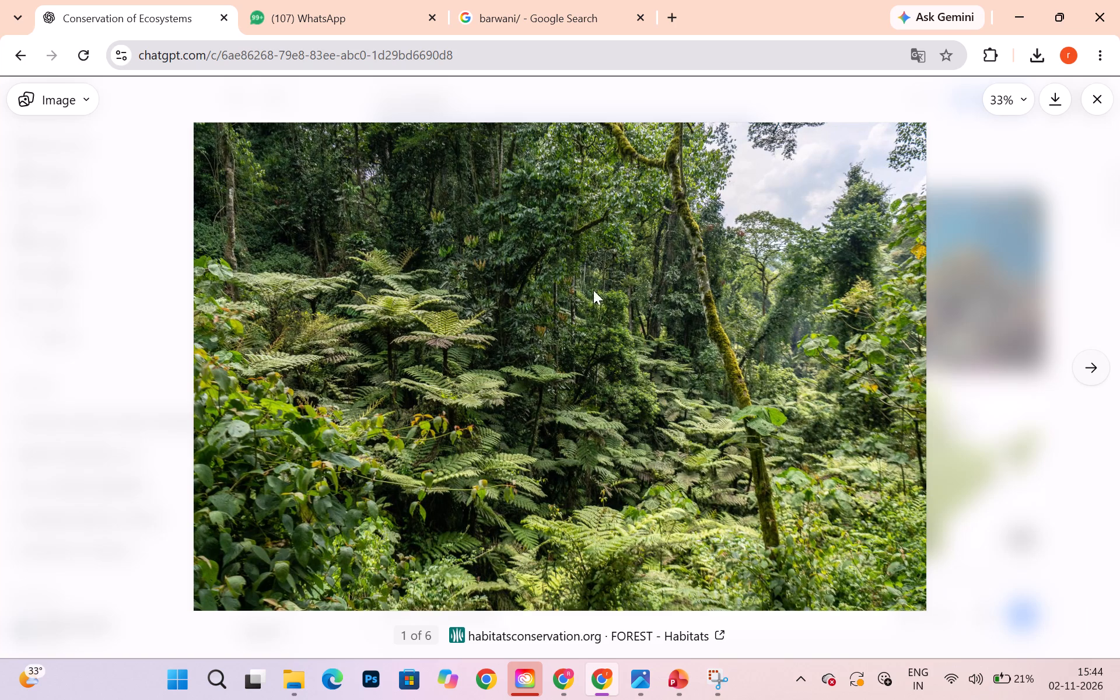
right_click(582, 280)
click(633, 347)
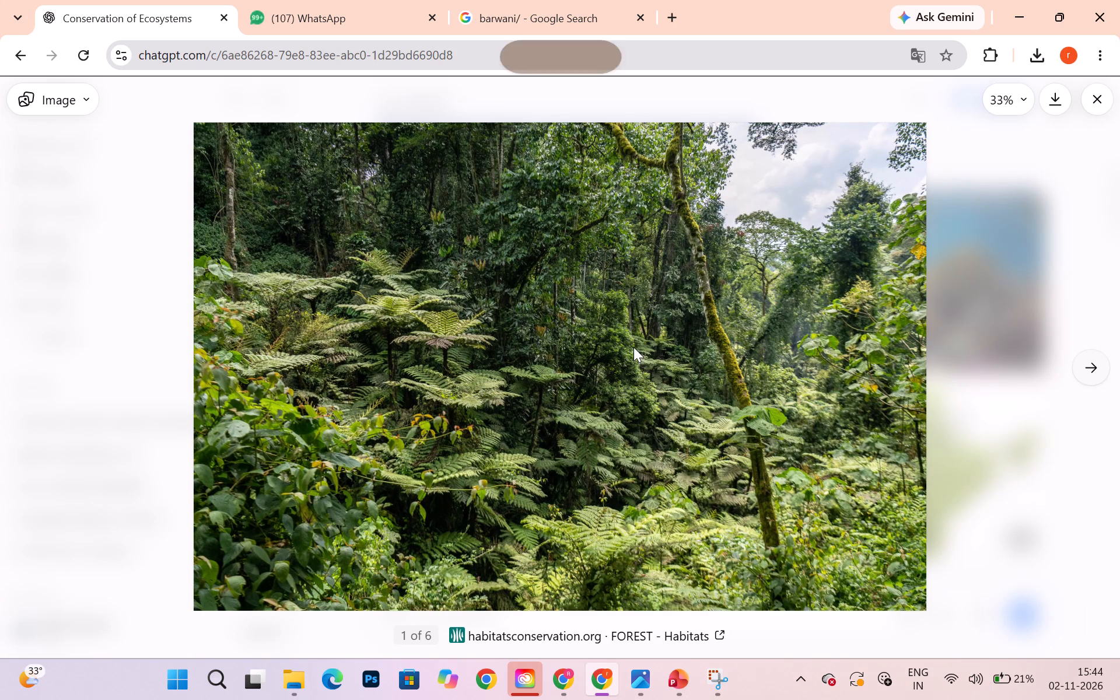
Add a new slide after slide 80 in PowerPoint and give it the 4_Title Slide layout.
click(686, 684)
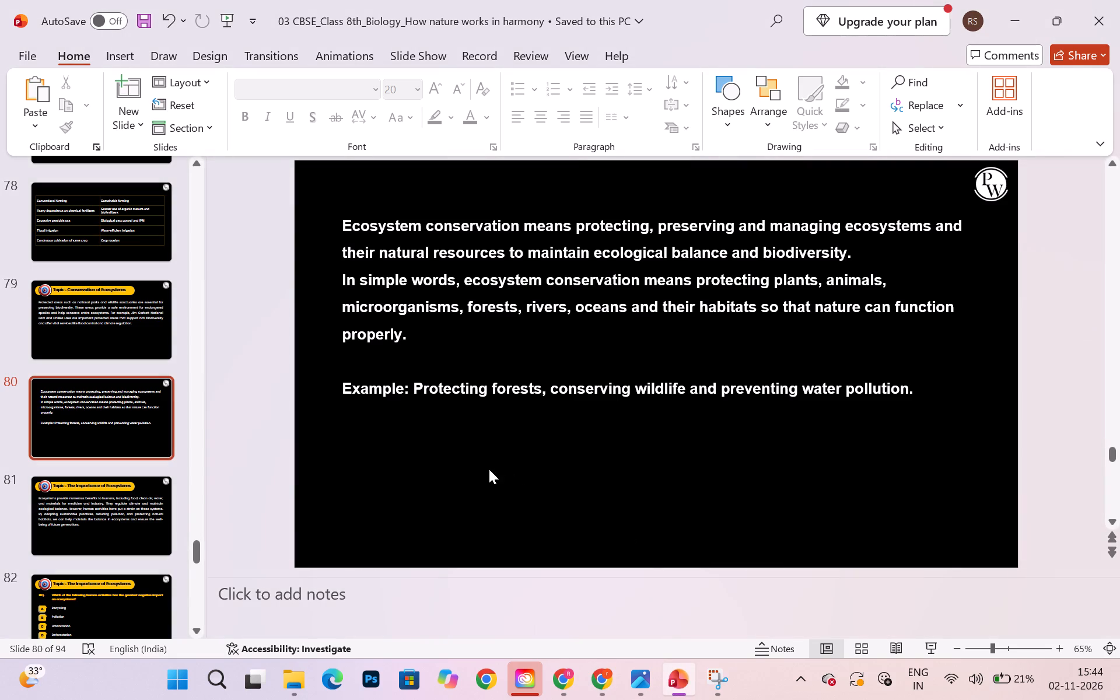
click(124, 86)
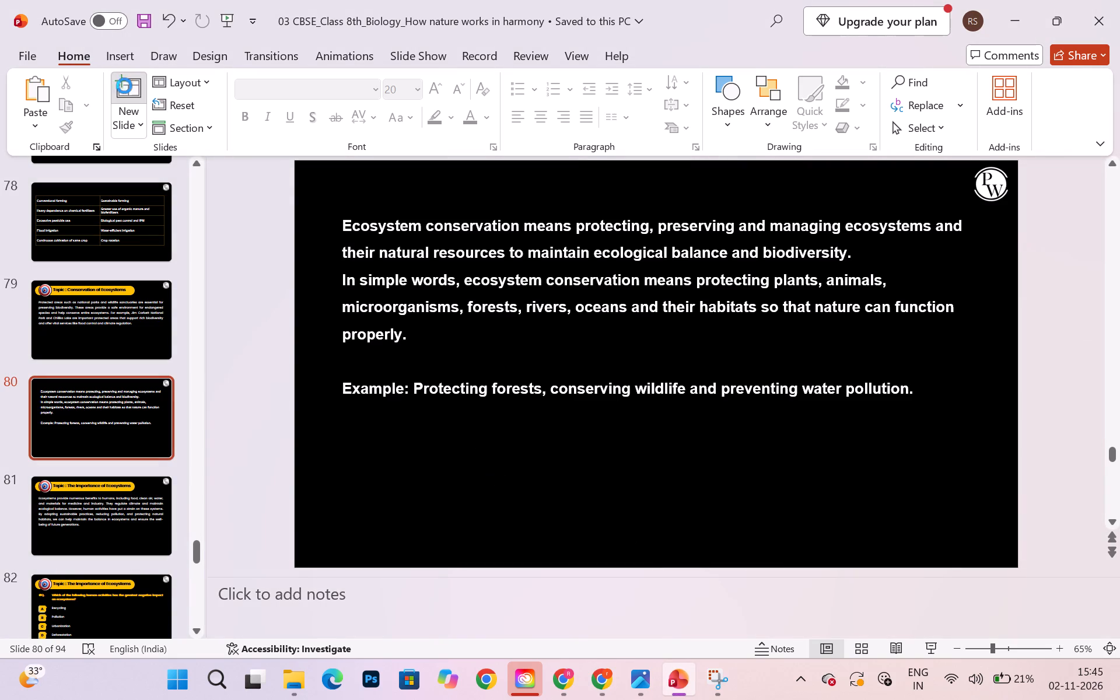
drag(169, 76, 197, 157)
click(197, 157)
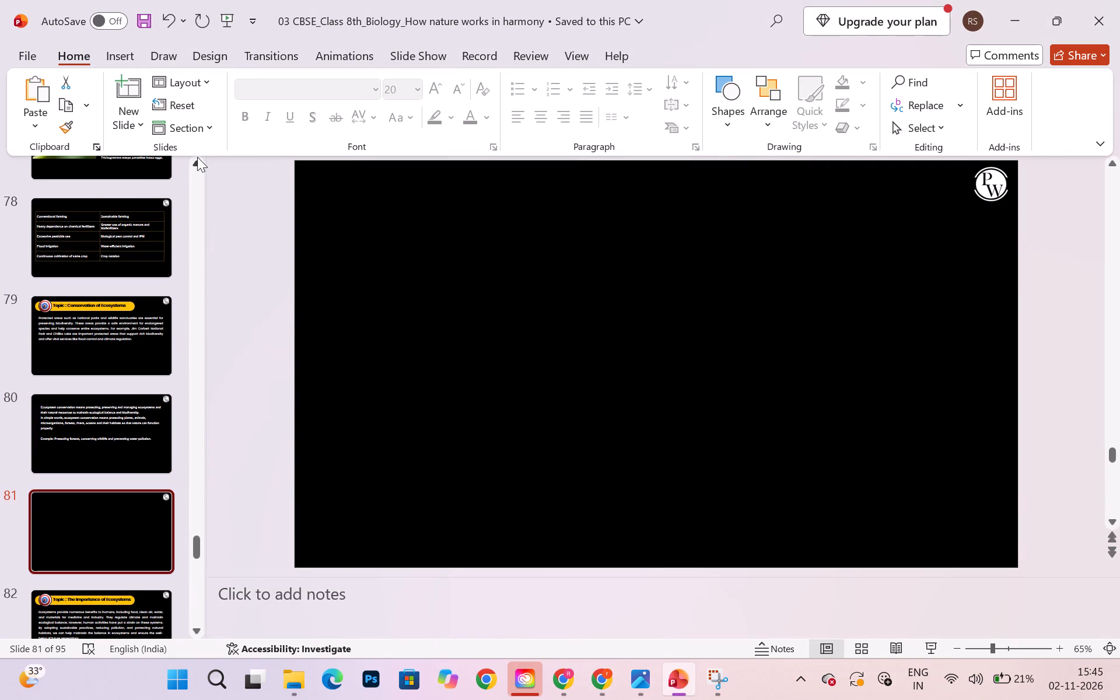
Paste the forest picture, shrink it to about 16.4 by 10.9 cm and place it on the left half of slide 81.
key(ctrl+v)
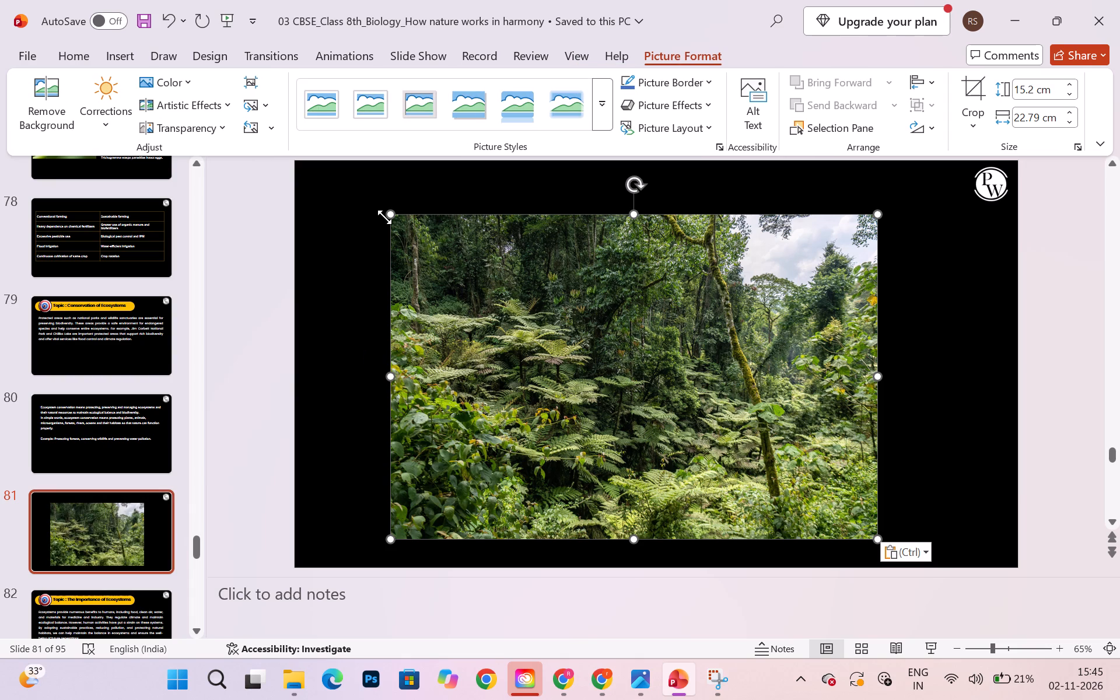
drag(391, 210, 528, 308)
drag(626, 387, 412, 324)
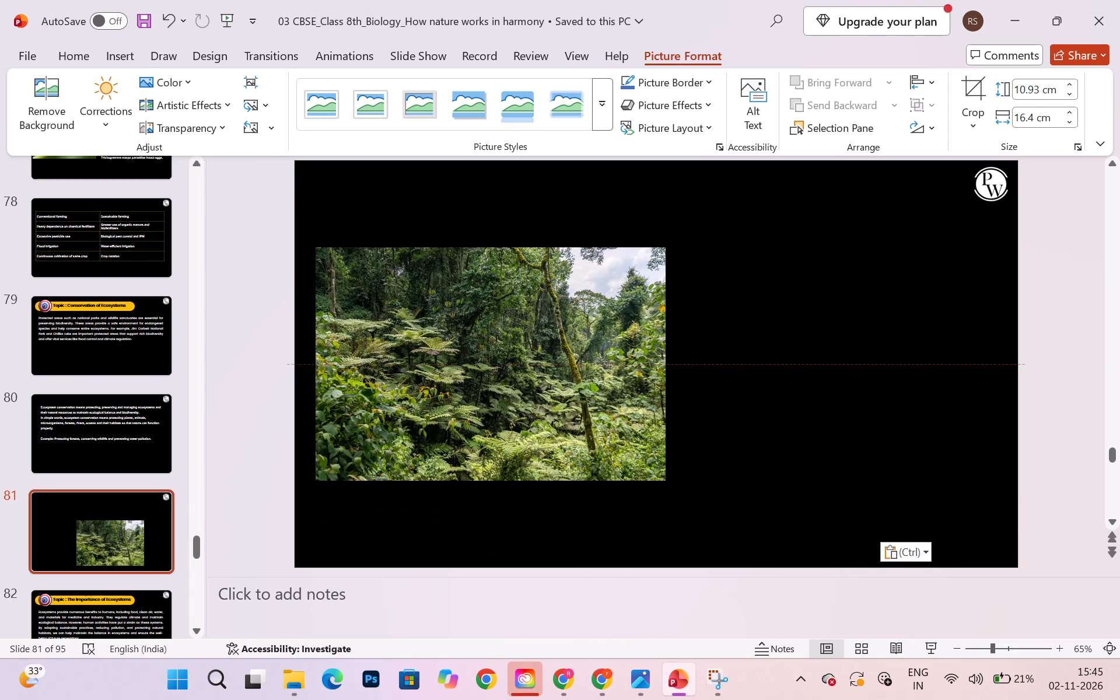
drag(412, 324, 404, 320)
click(776, 481)
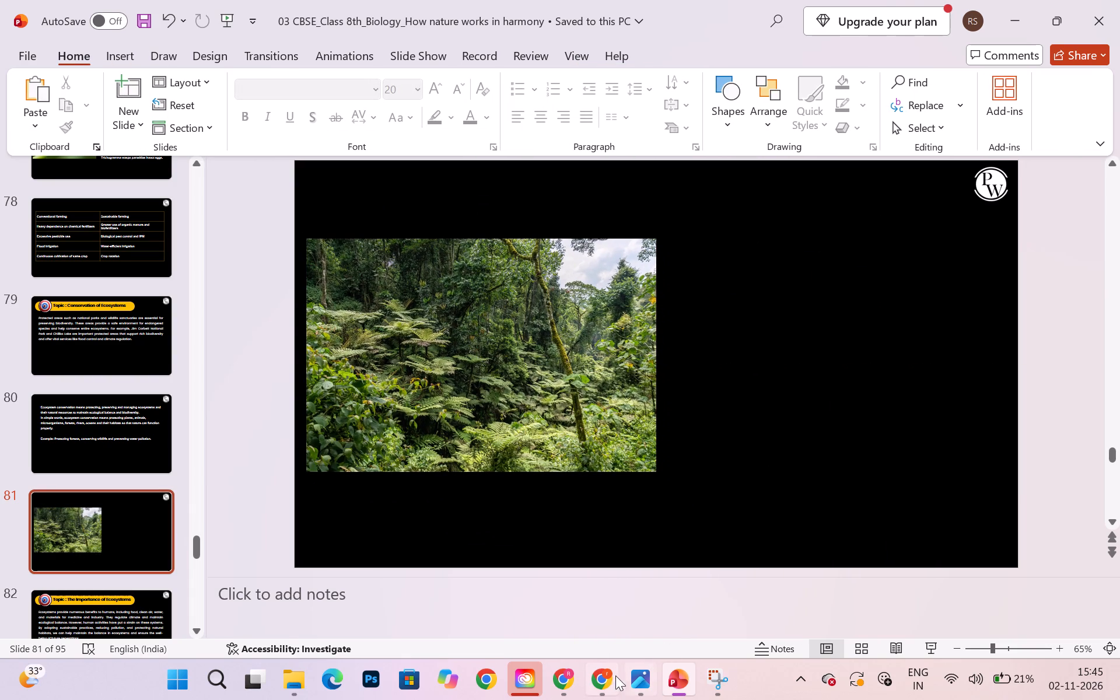
Return to the image viewer in Chrome, advance to the coral reef picture and copy it.
click(609, 675)
click(1098, 379)
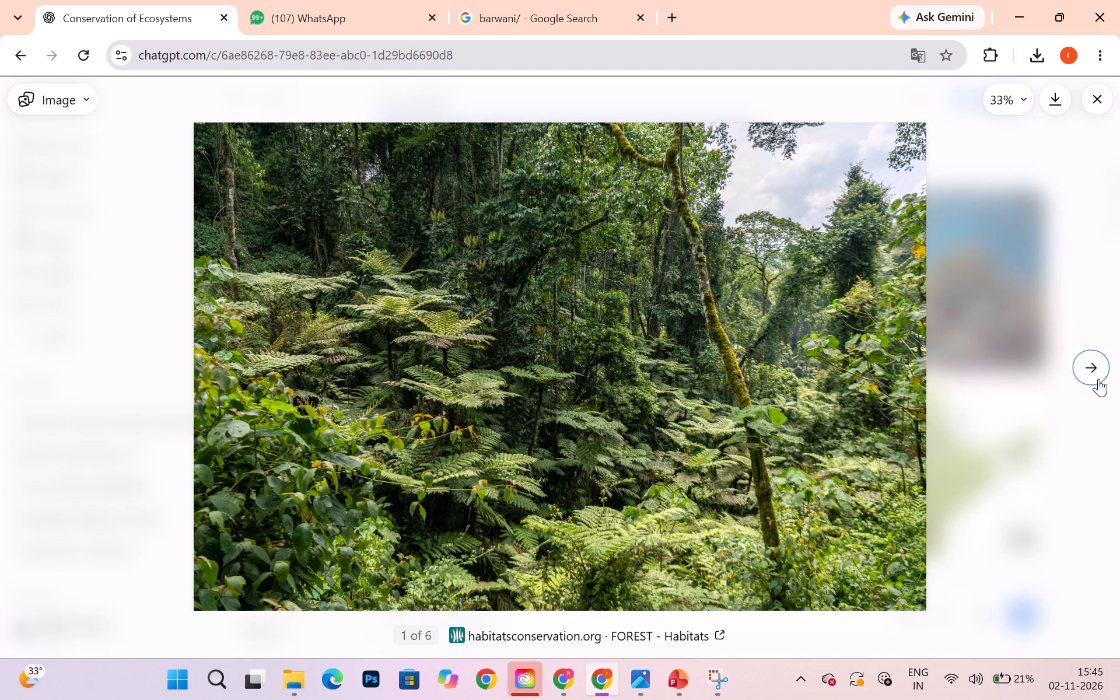
right_click(737, 377)
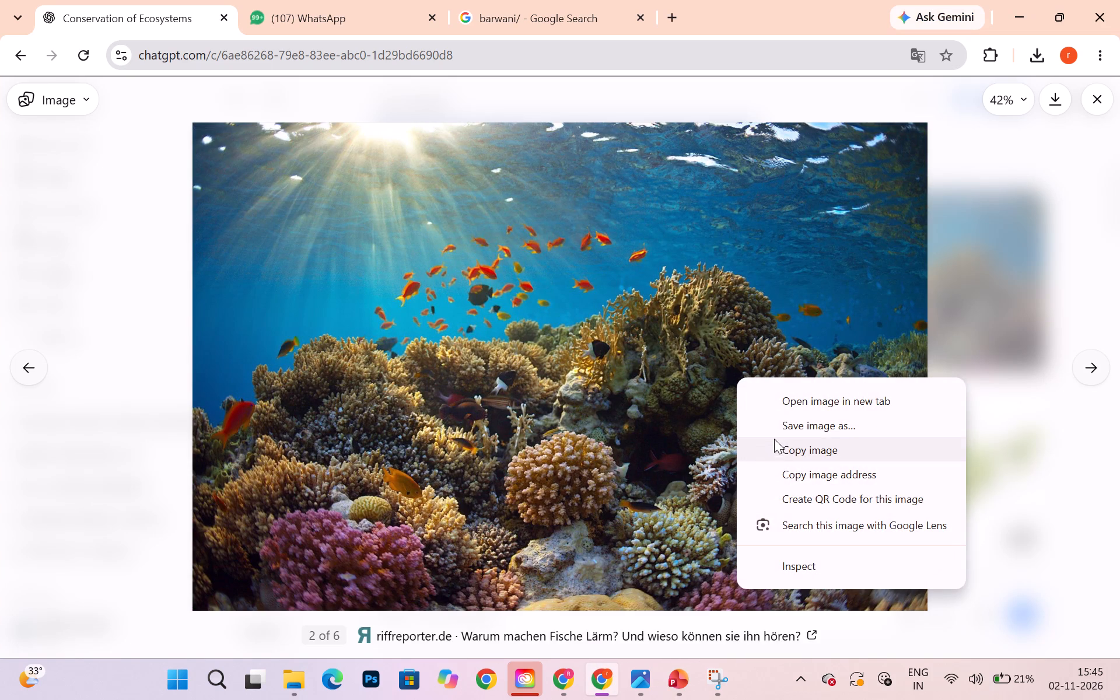
click(777, 450)
Paste the coral reef picture on slide 81 in PowerPoint, shrink it to about 16.4 by 10.9 cm and align it beside the forest picture.
click(673, 681)
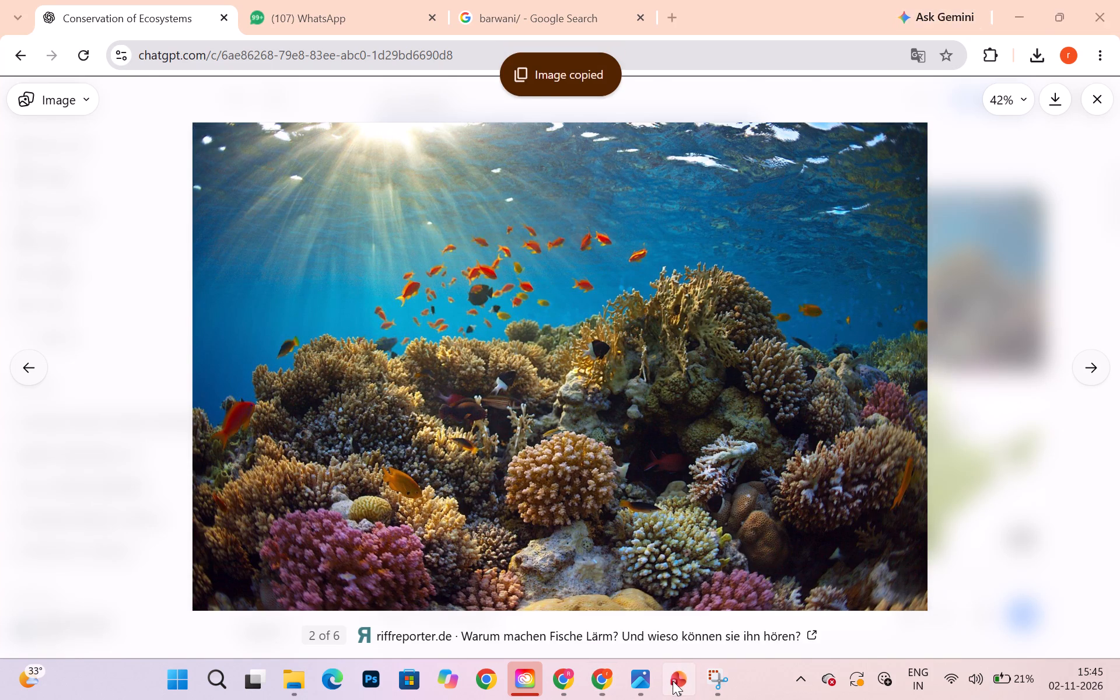
click(695, 415)
key(ctrl+v)
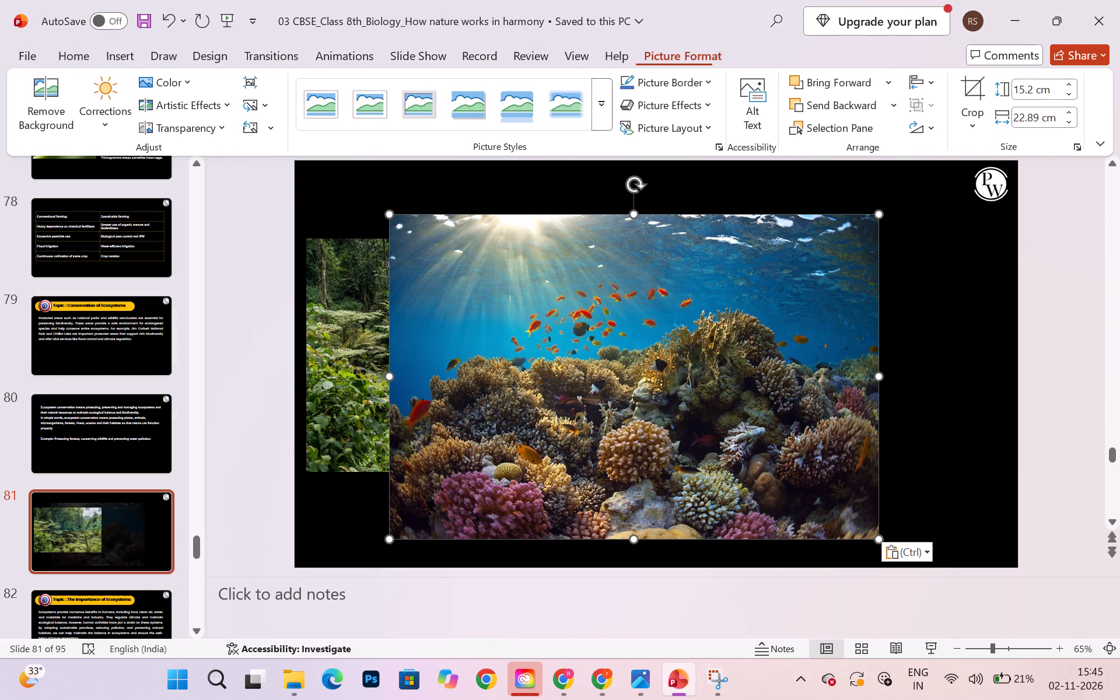
drag(389, 215, 513, 299)
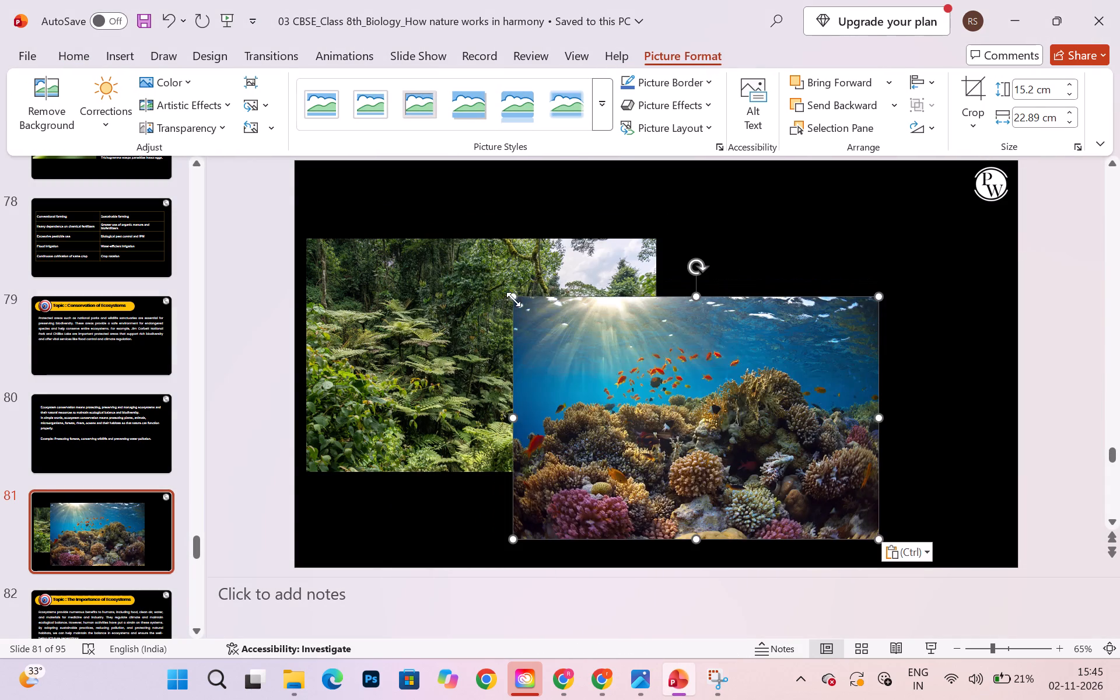
drag(614, 375, 765, 306)
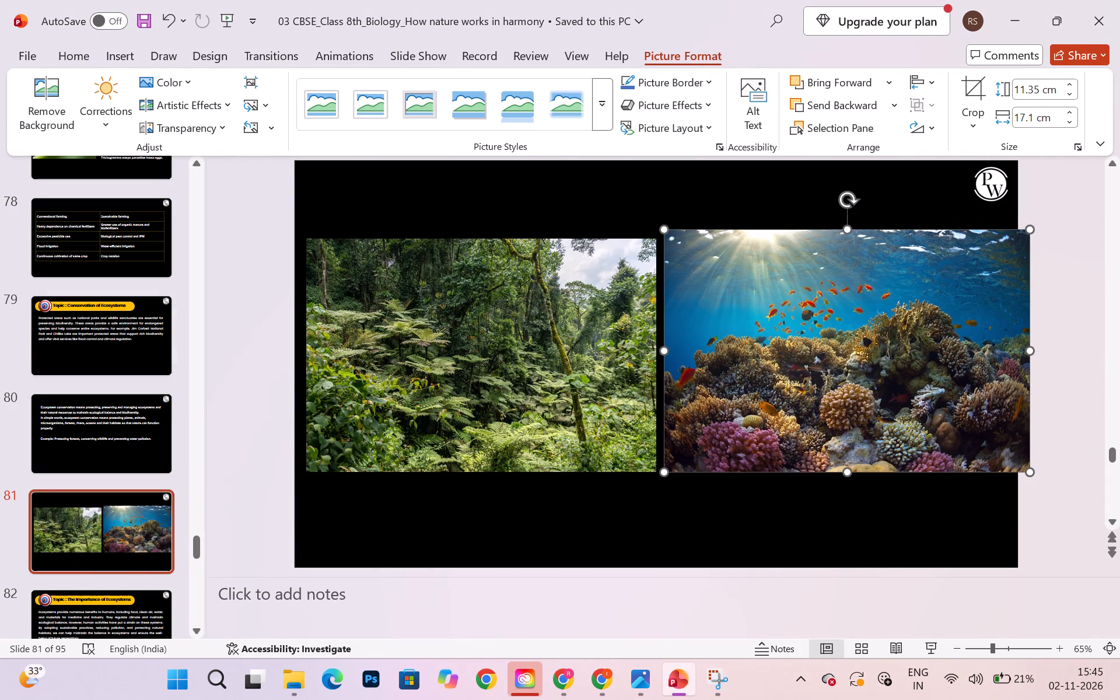
drag(668, 229, 675, 244)
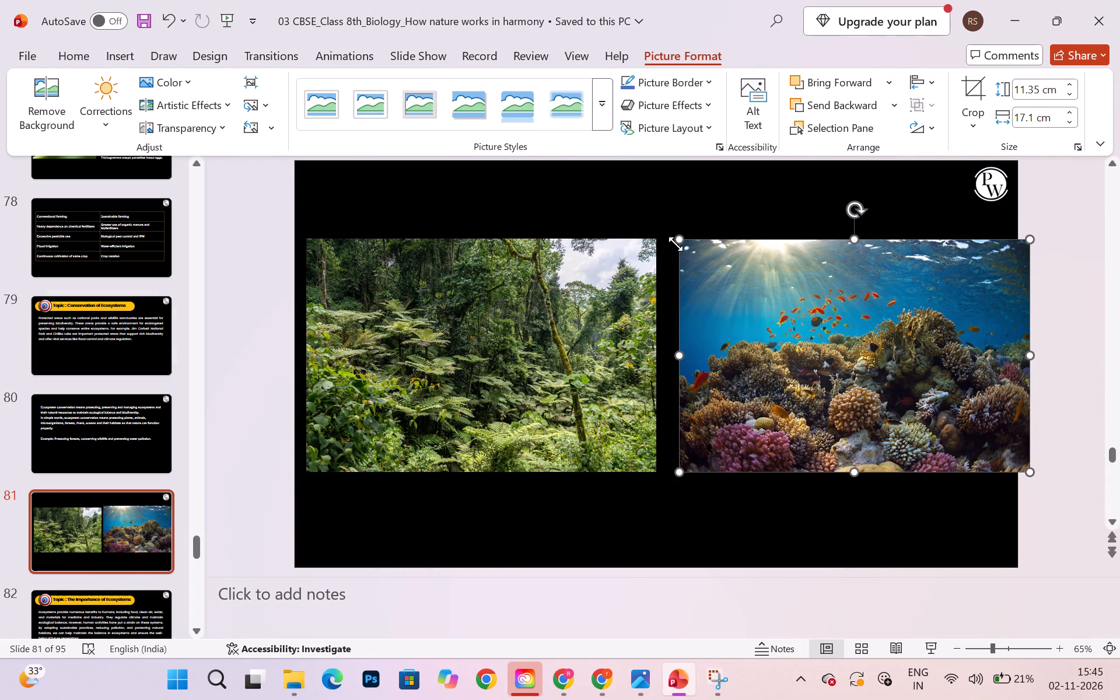
drag(493, 308, 486, 306)
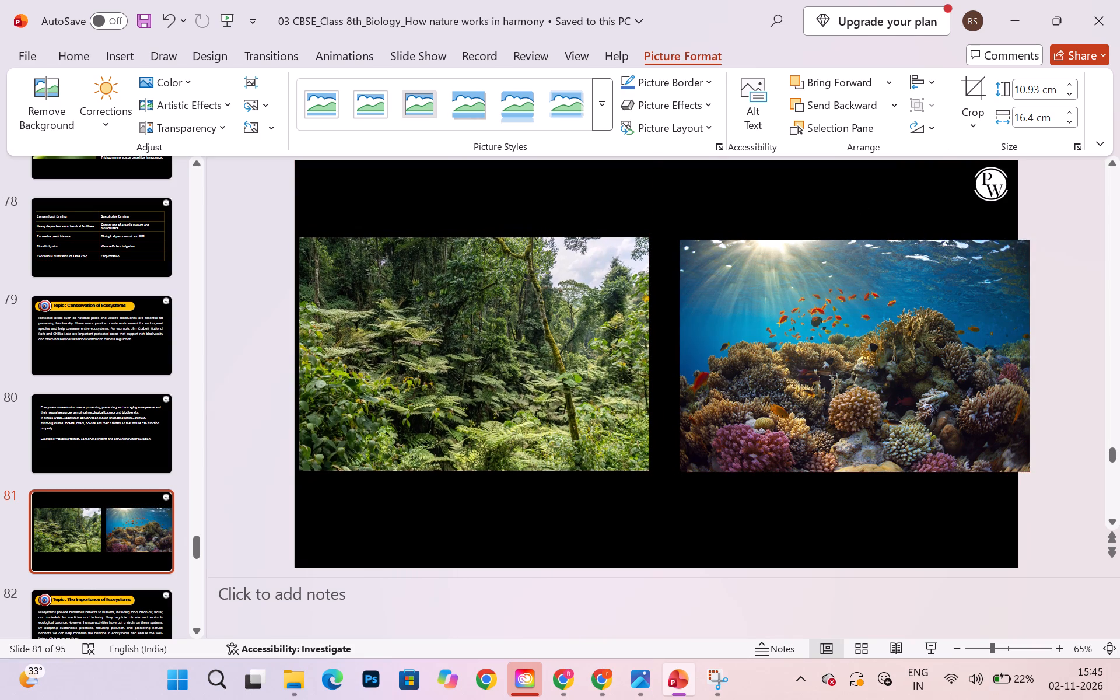
drag(486, 306, 486, 308)
drag(696, 351, 678, 348)
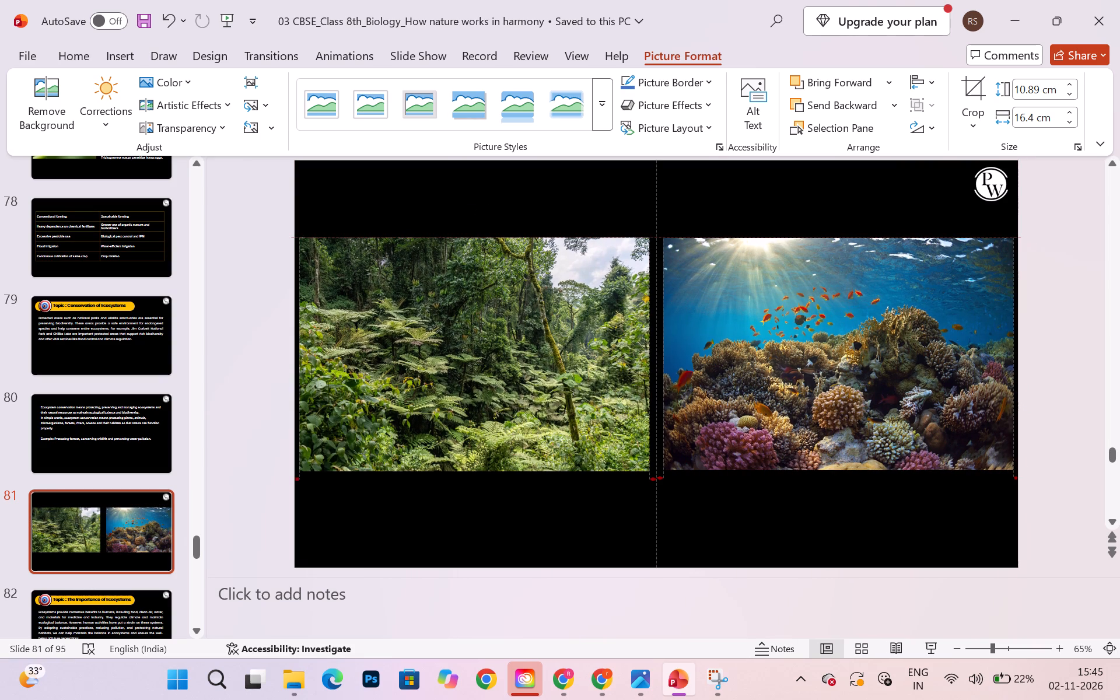
drag(678, 348, 674, 348)
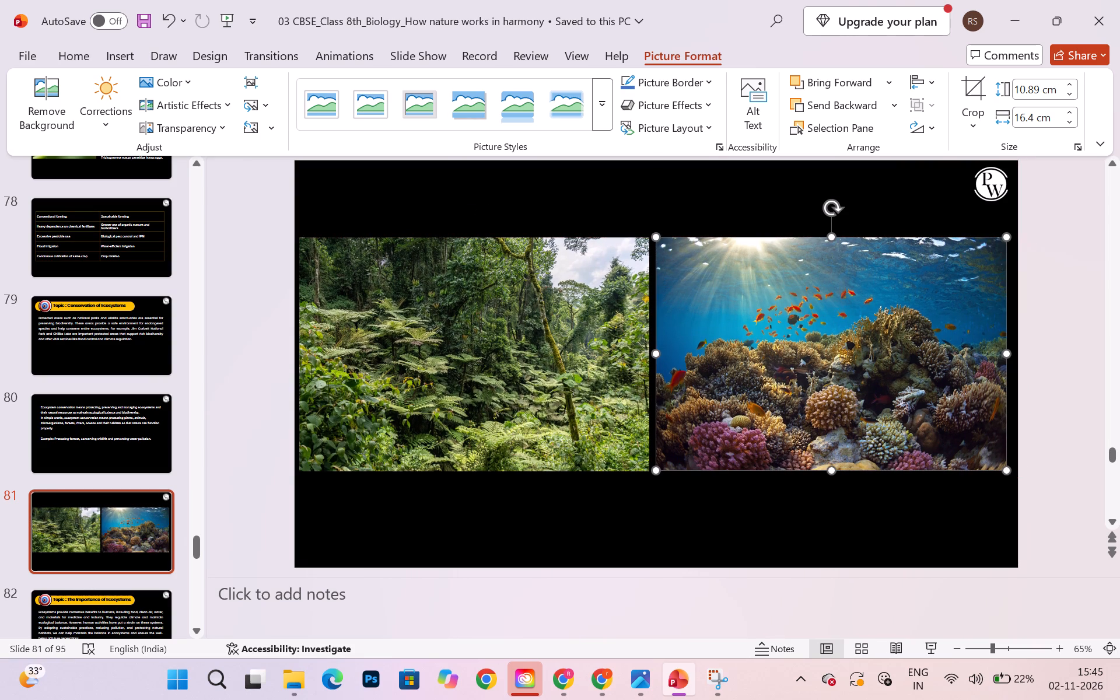
click(473, 488)
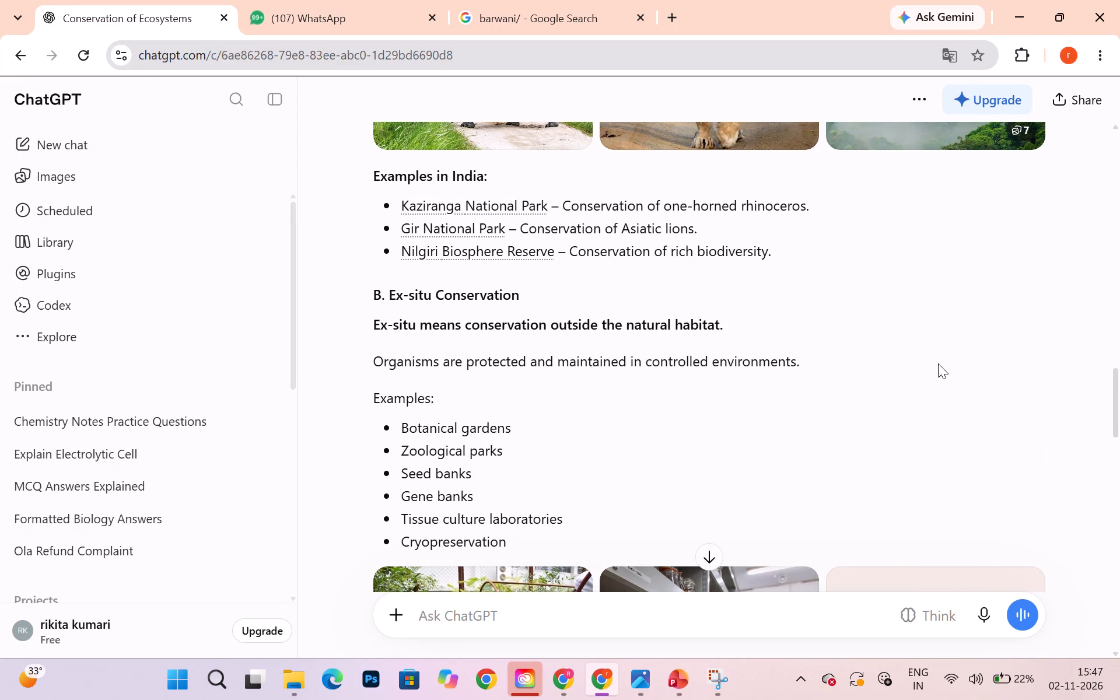
scroll(938, 363, down, 2)
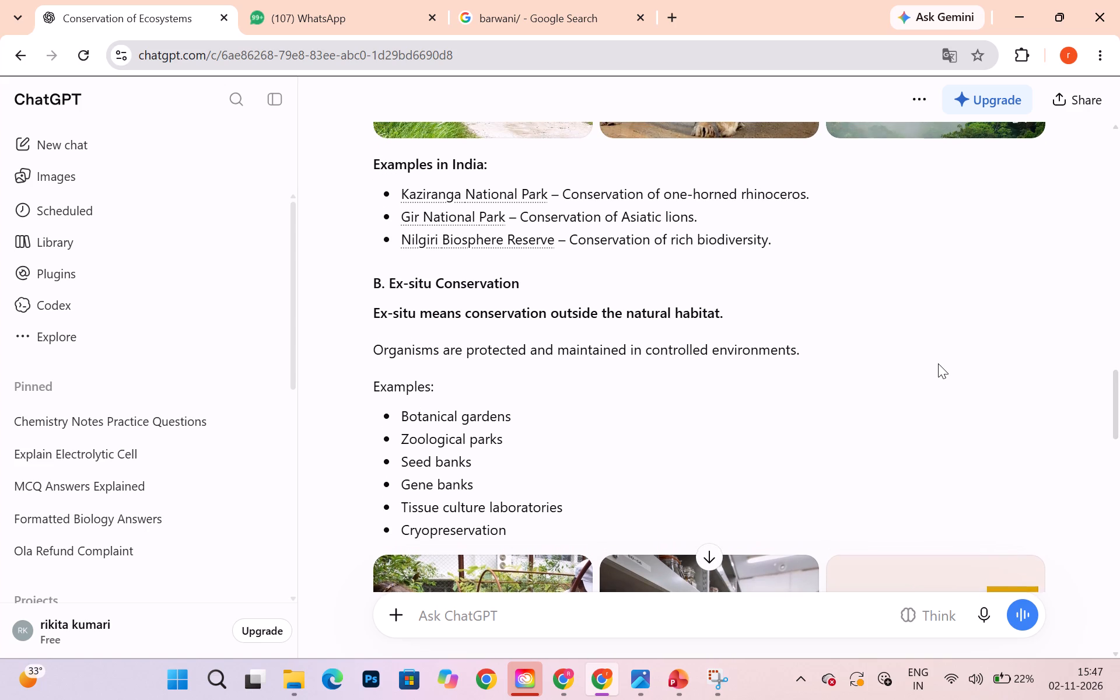
scroll(938, 363, down, 3)
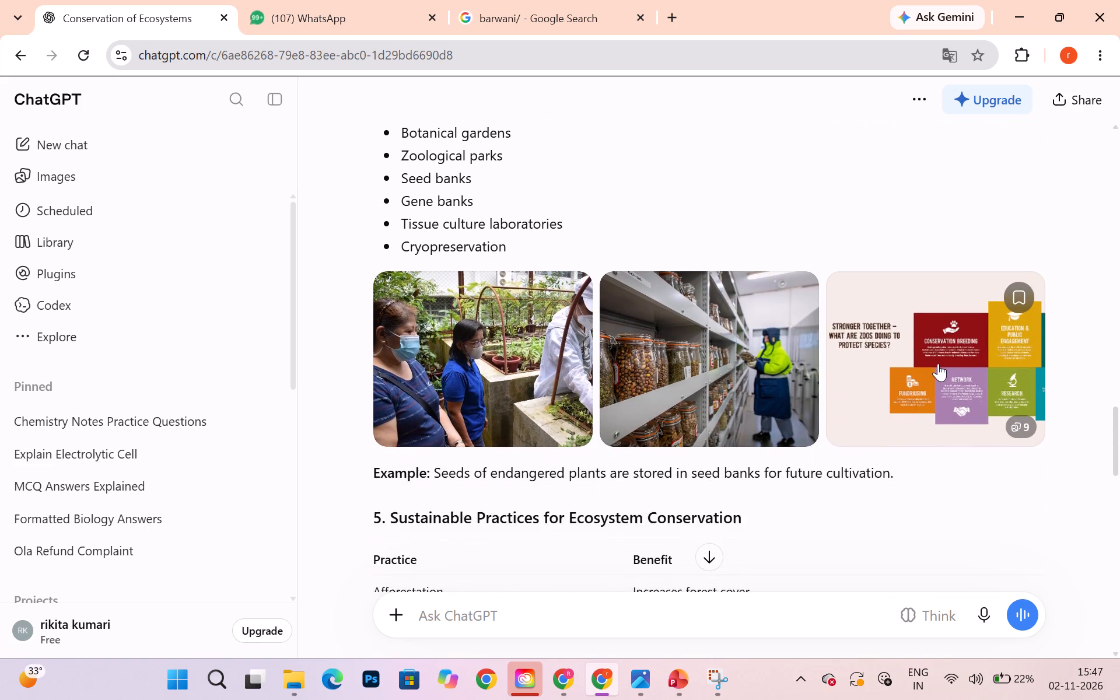
scroll(938, 363, down, 4)
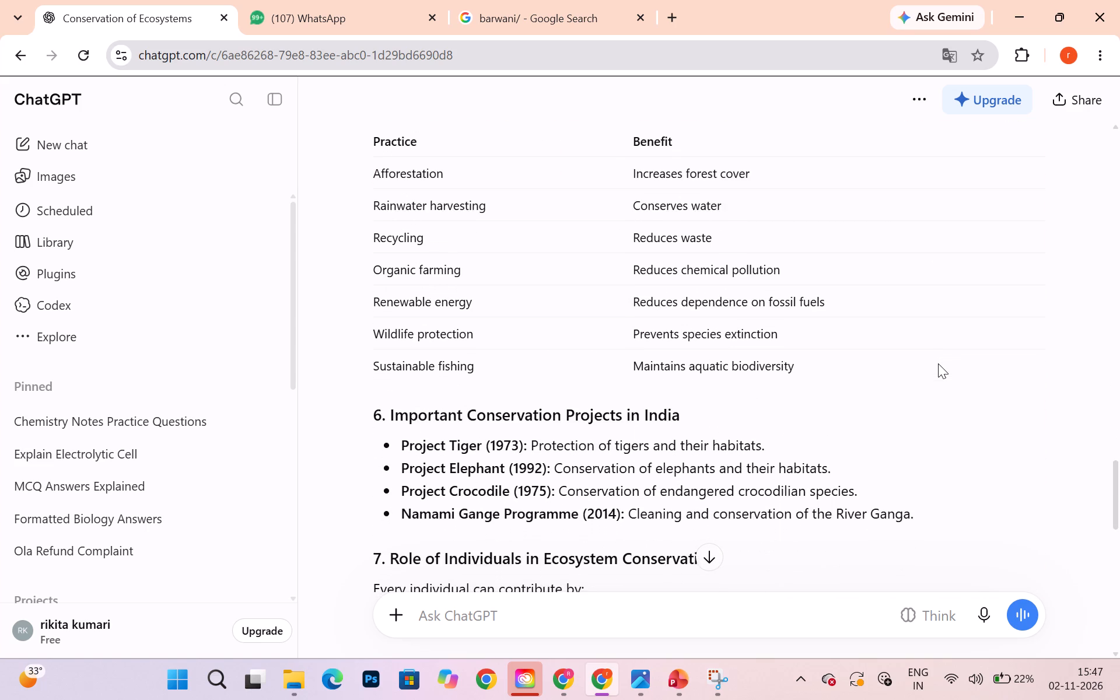
Copy the Important Conservation Projects in India heading with its four project bullets from the ChatGPT answer and return to PowerPoint.
scroll(938, 363, down, 1)
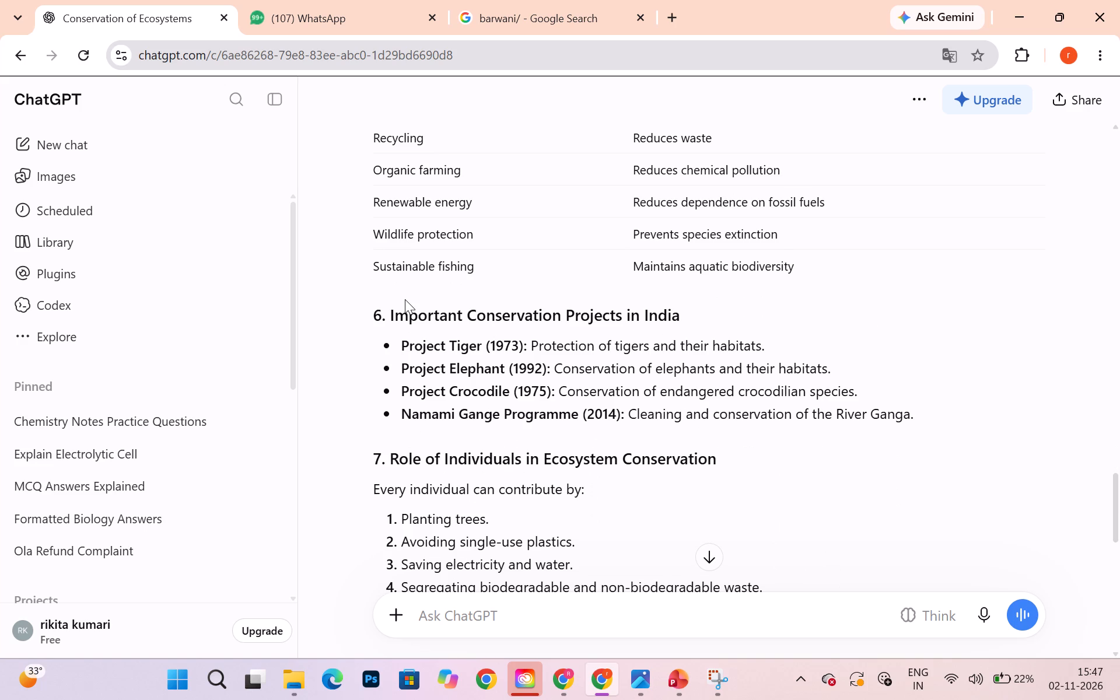
drag(389, 310, 937, 420)
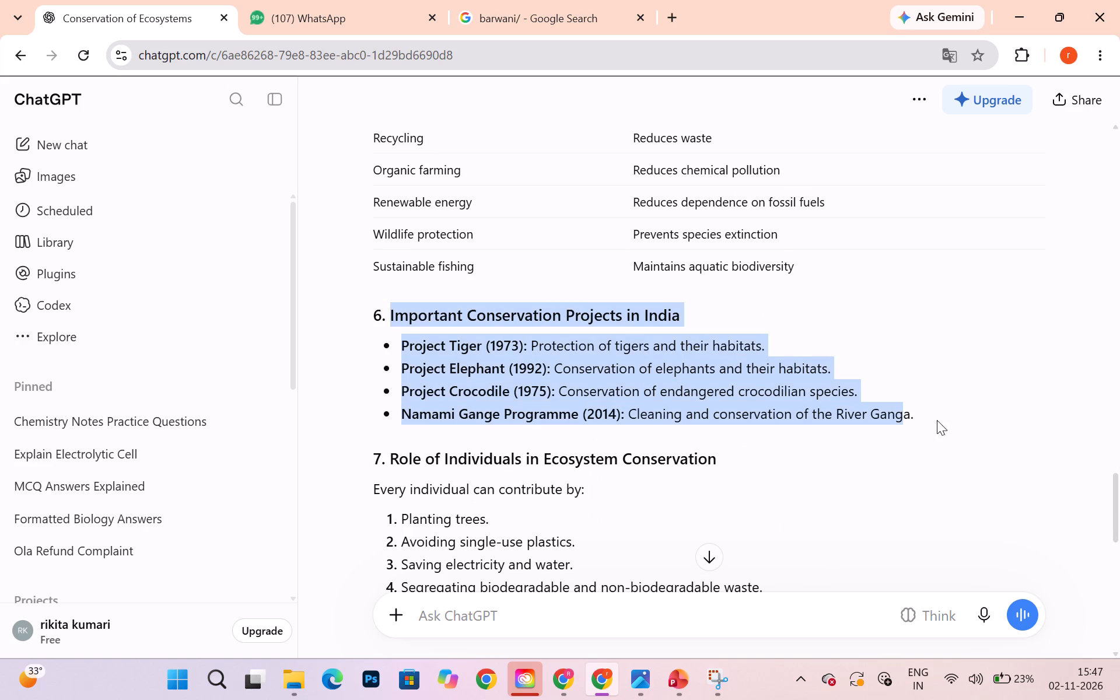
drag(937, 420, 947, 412)
key(ctrl+c)
scroll(947, 412, down, 1)
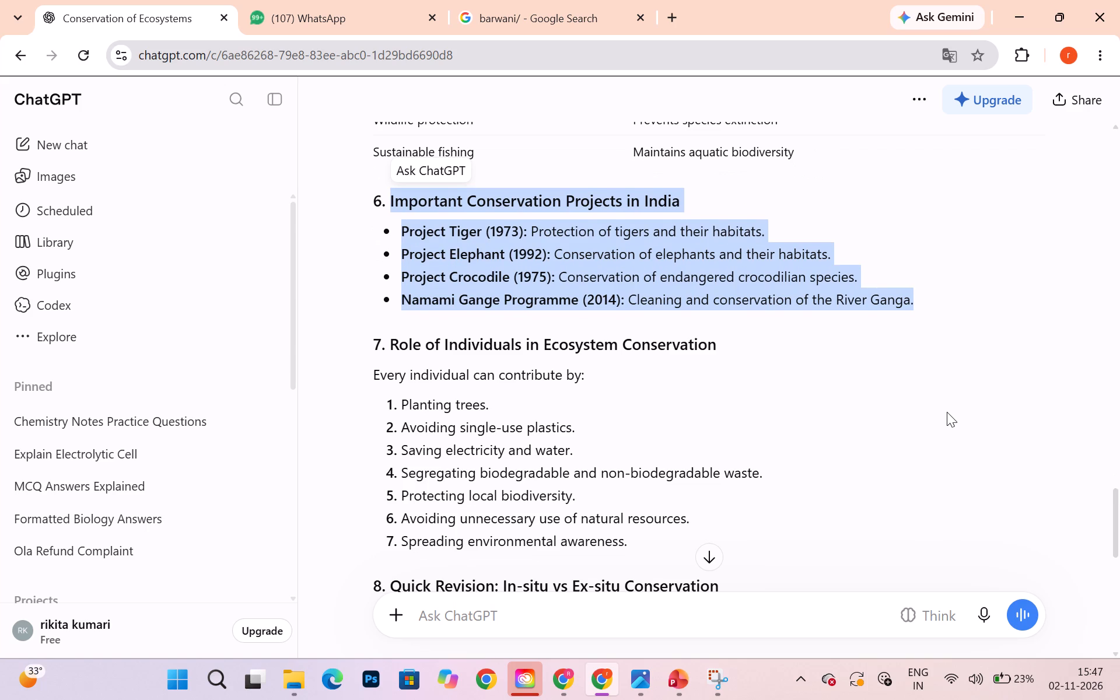
scroll(947, 412, down, 5)
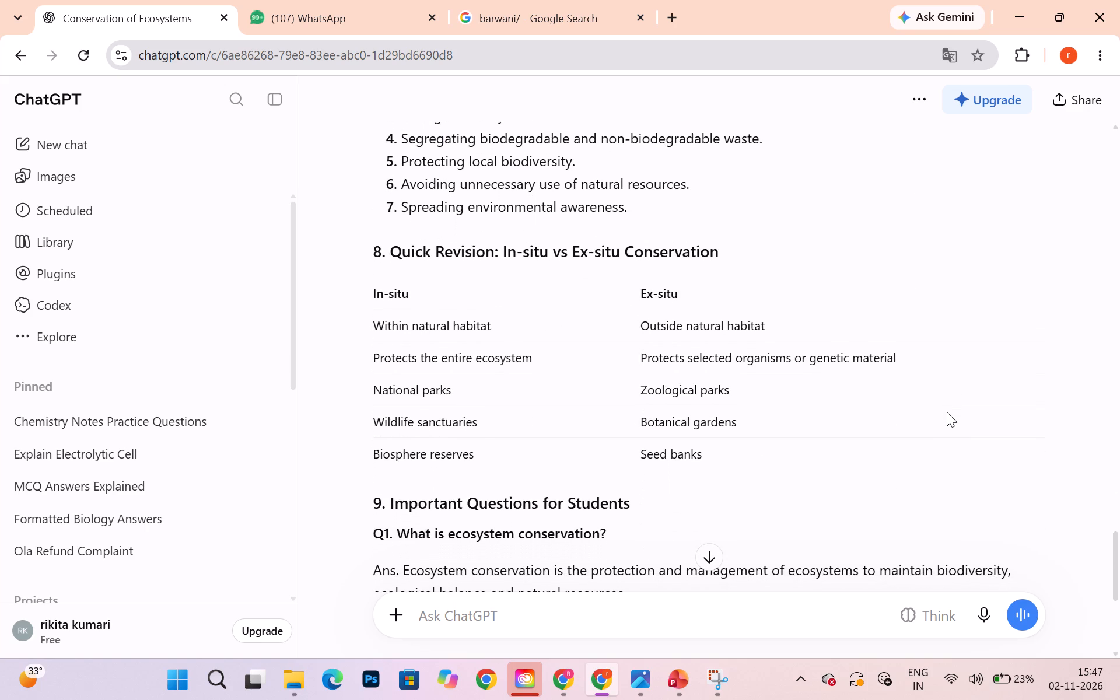
click(675, 672)
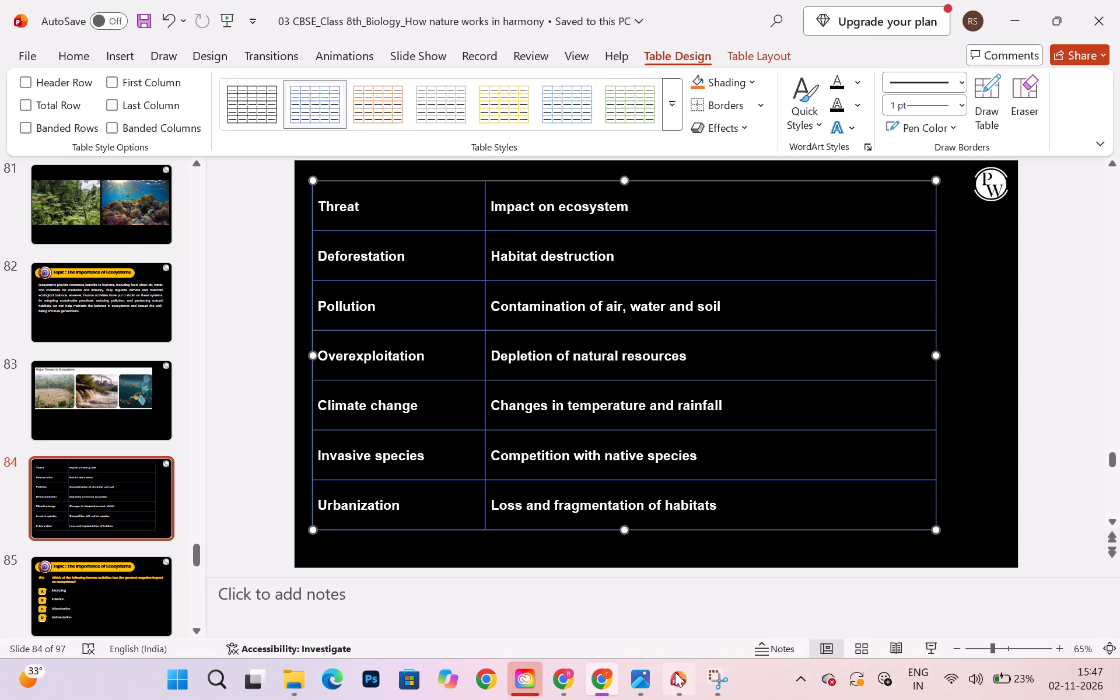
Add a new slide after slide 84, the threats table, and give it the empty black 4_Title Slide layout.
scroll(111, 473, down, 2)
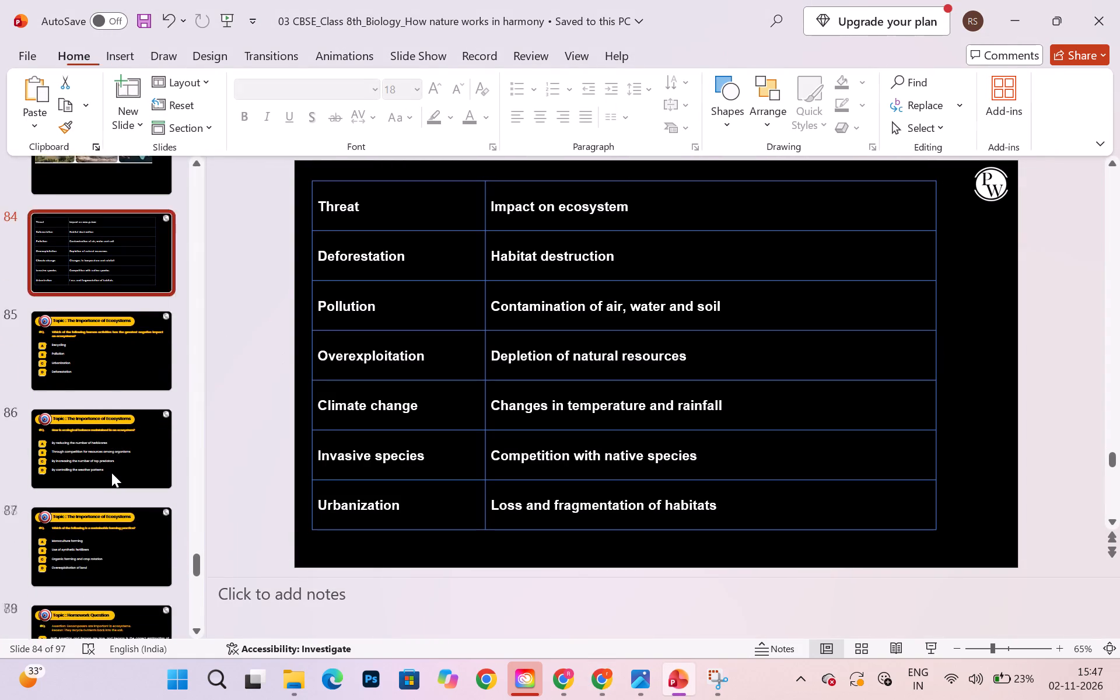
scroll(111, 473, down, 1)
click(126, 84)
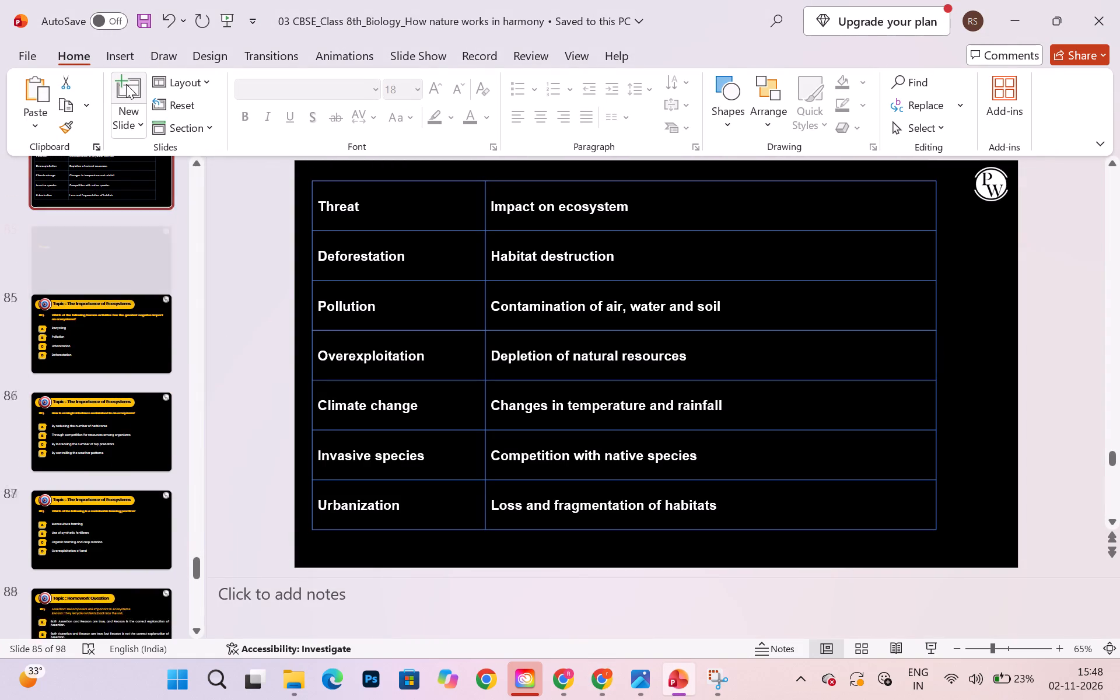
click(177, 79)
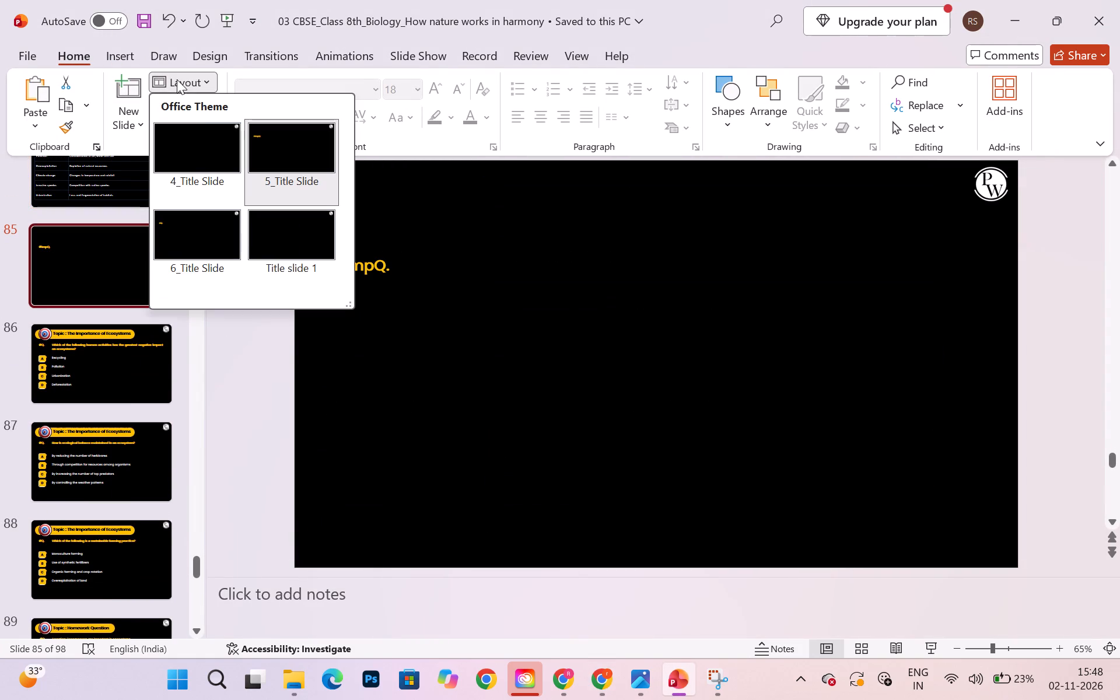
click(198, 145)
Paste the copied conservation projects text on slide 85 and format it in white, 24 pt, with wider line spacing.
key(ctrl+v)
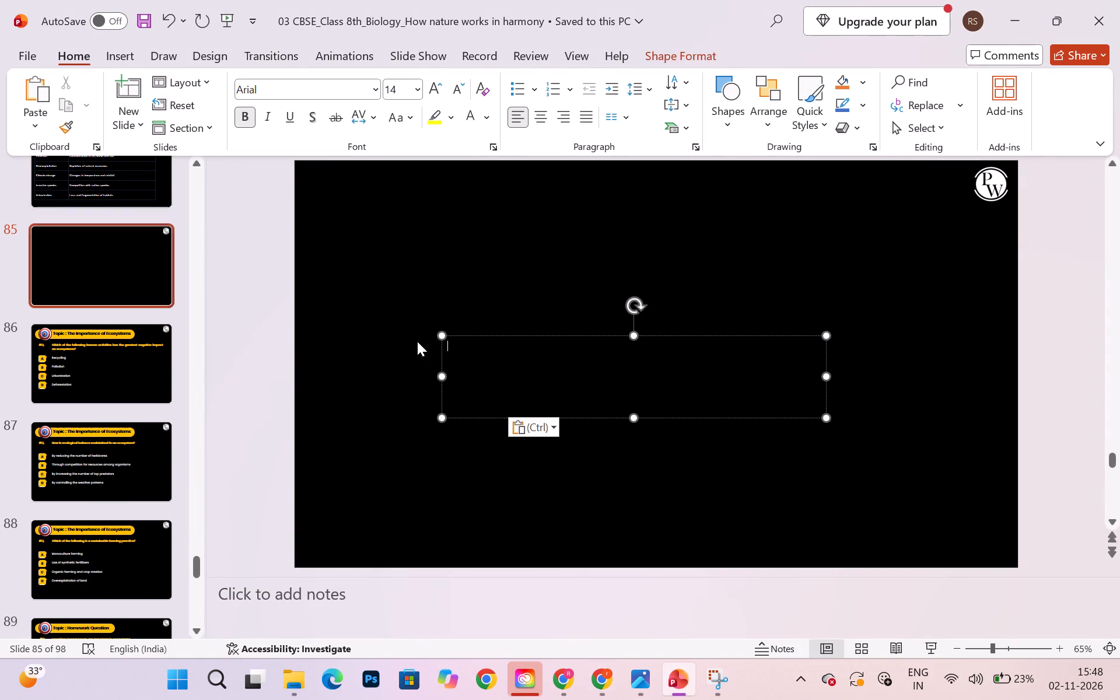
key(ctrl+a)
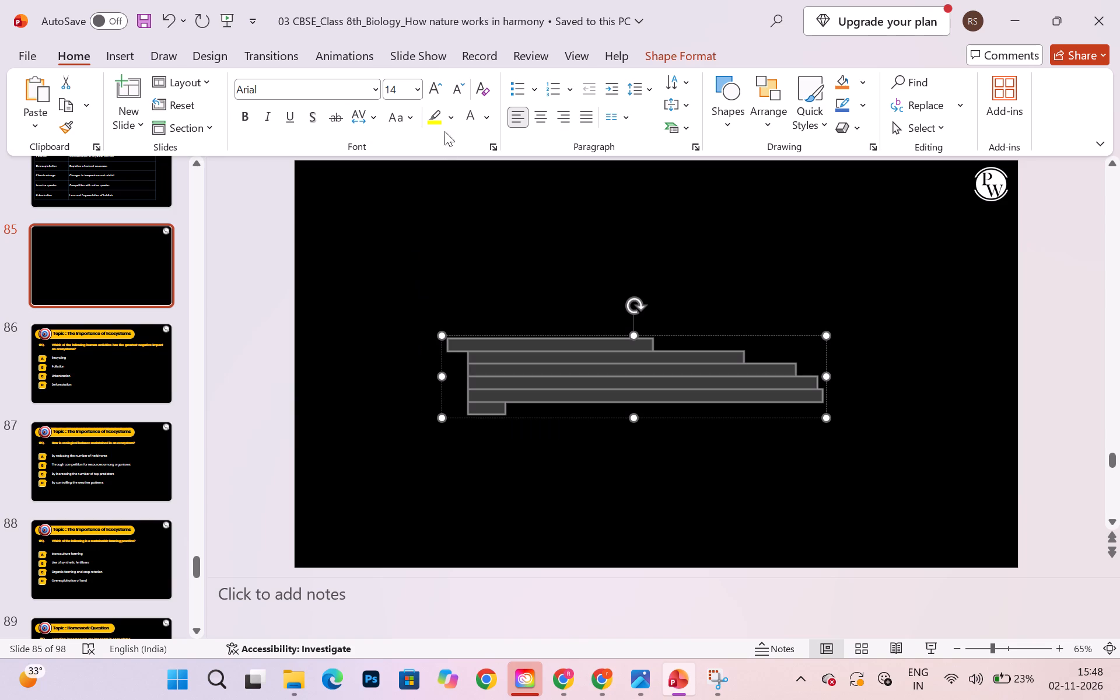
click(483, 110)
click(492, 204)
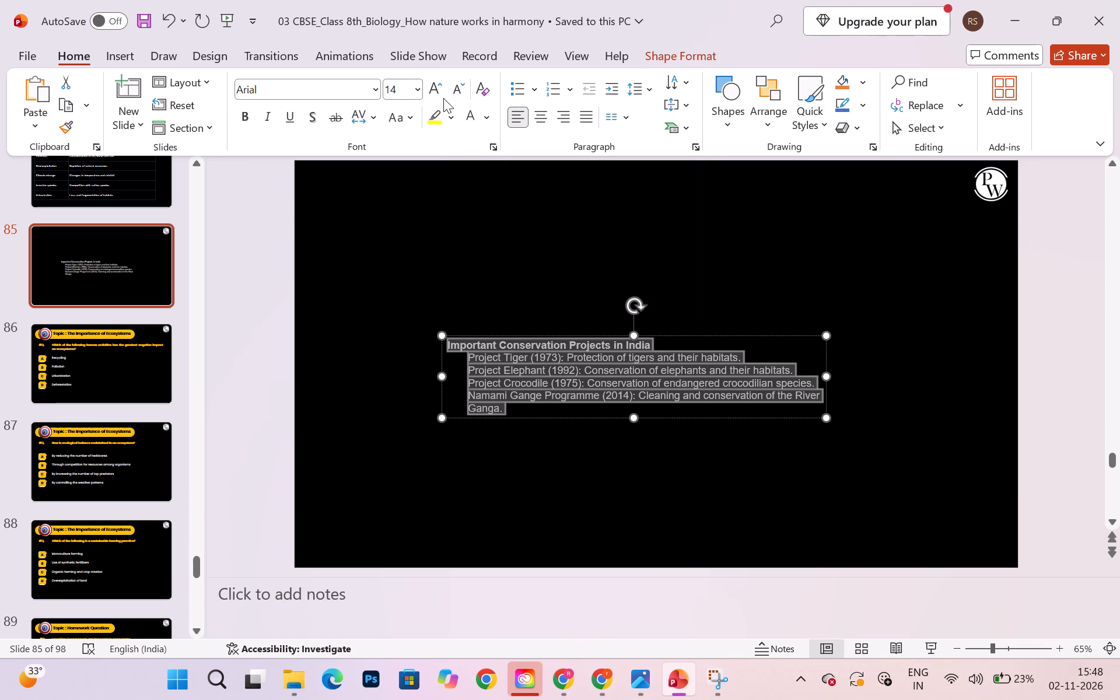
click(419, 87)
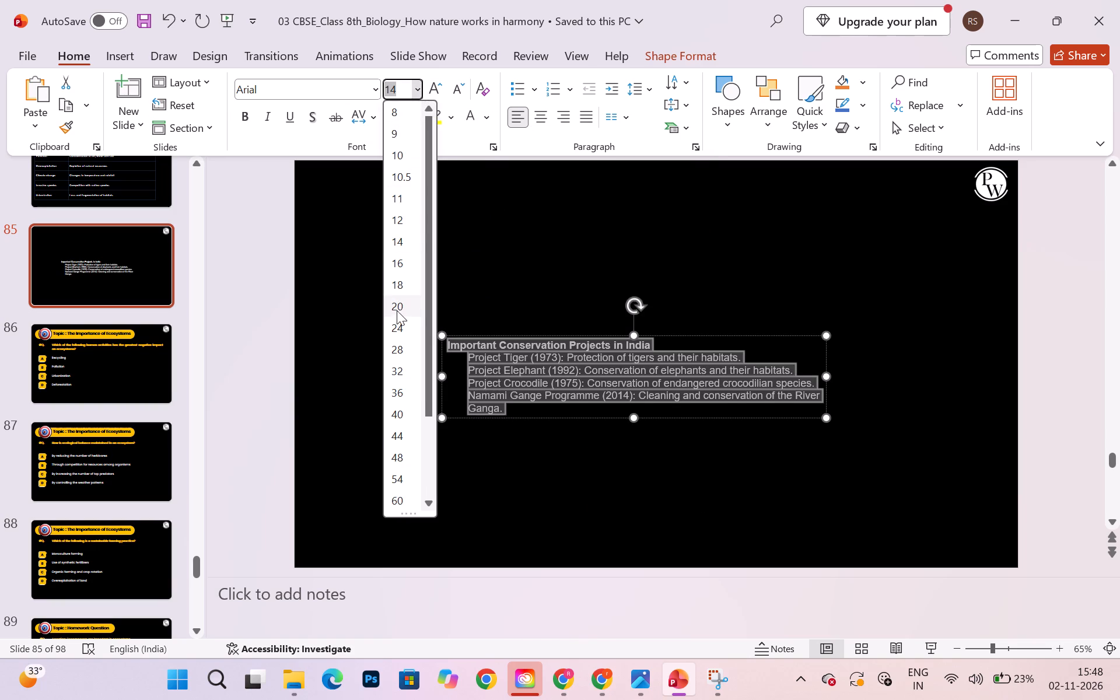
click(397, 321)
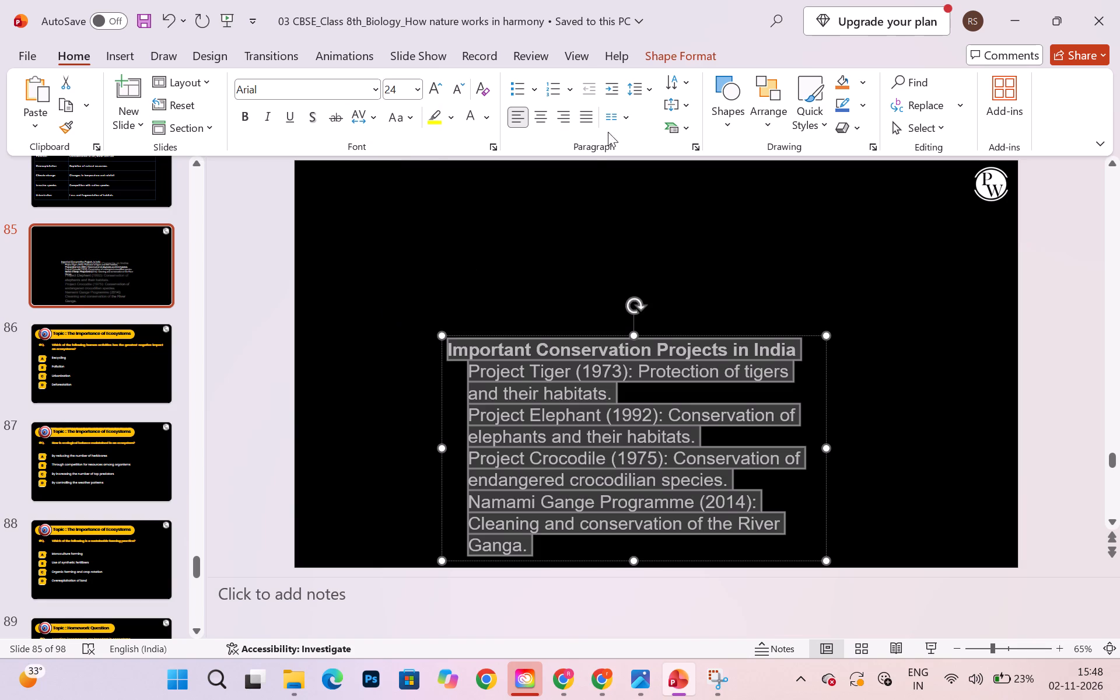
drag(644, 90, 659, 129)
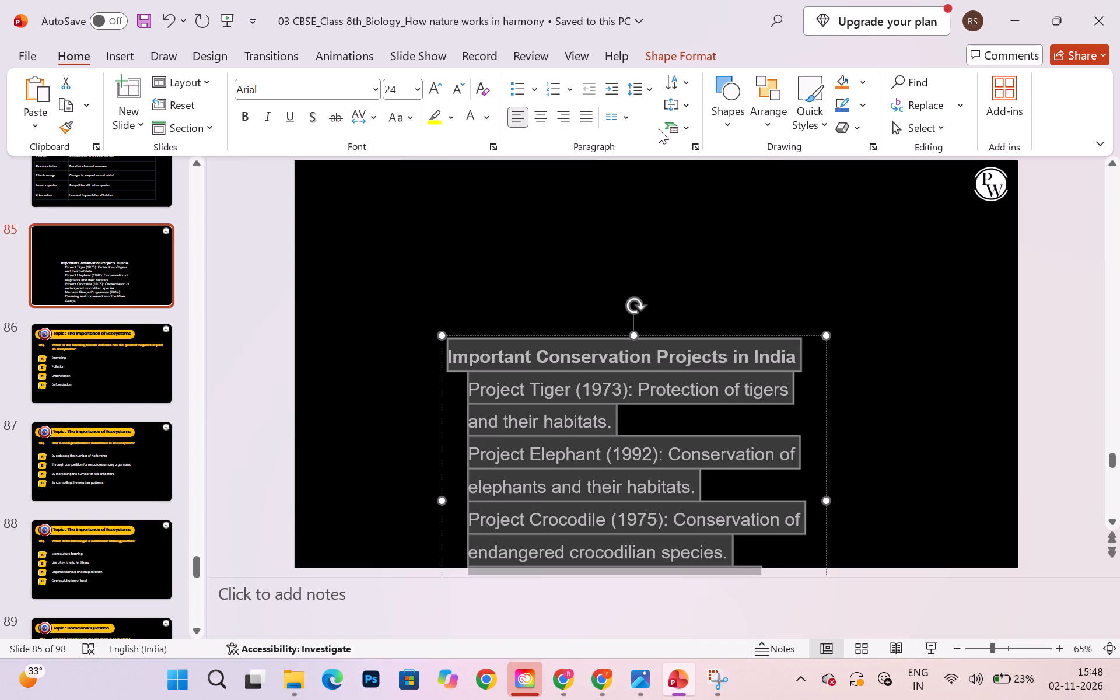
click(659, 129)
Move the text box to the slide's upper-left area and widen it to nearly the slide's full width.
drag(473, 335, 380, 180)
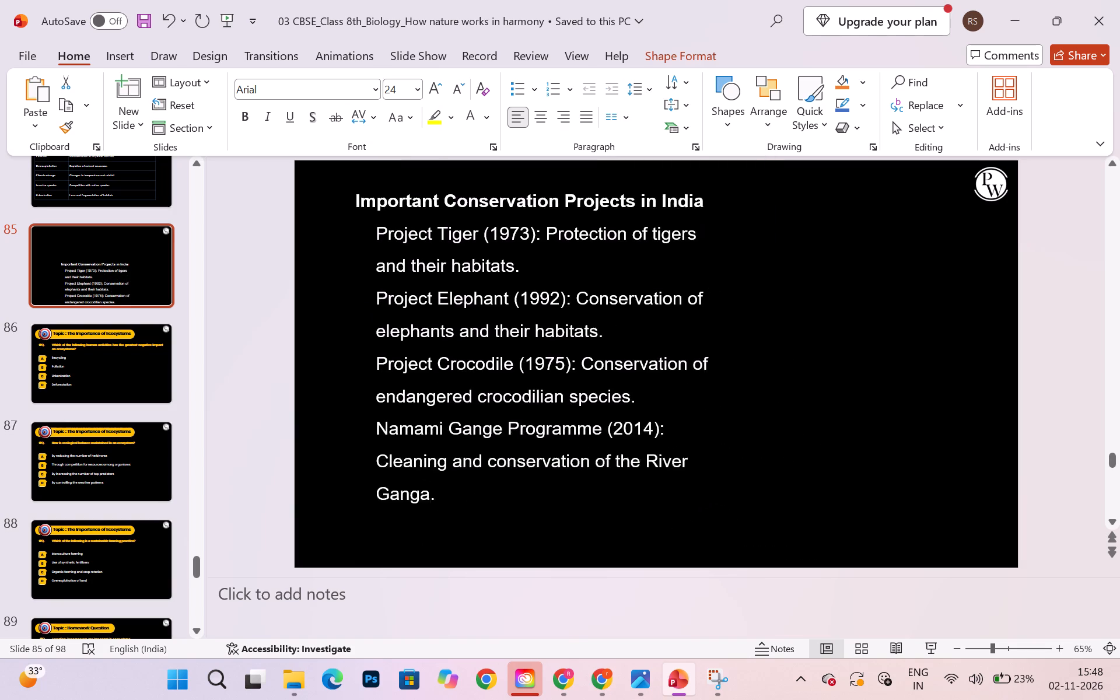
drag(380, 180, 360, 197)
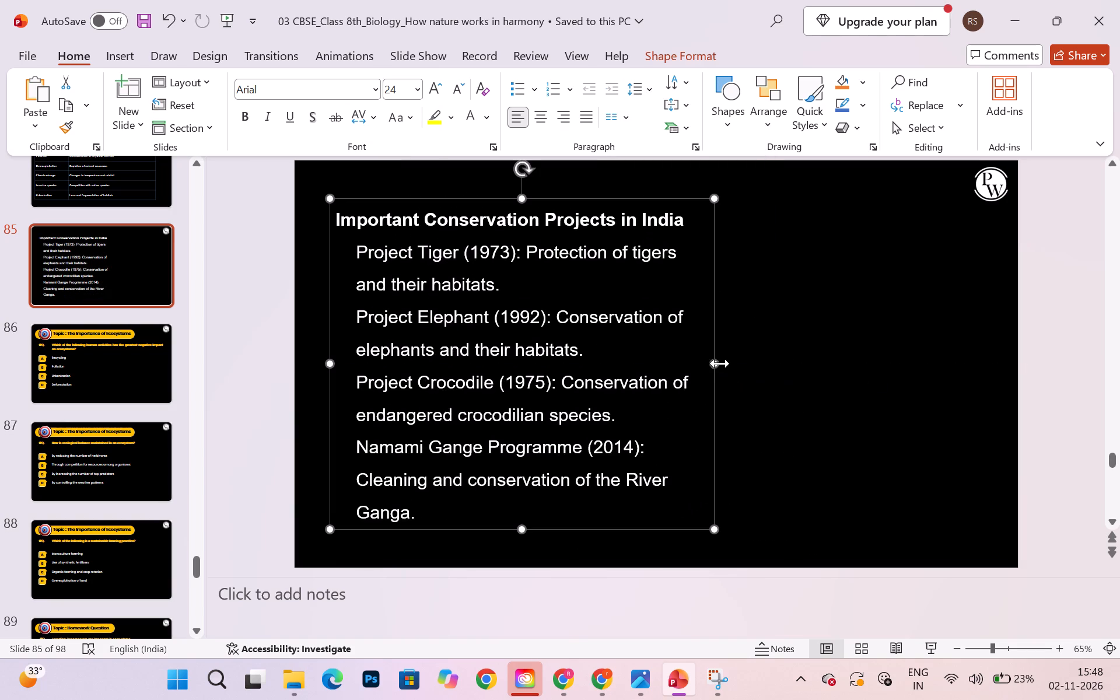
drag(718, 363, 933, 348)
Make all the conservation projects text bold and insert a blank line below the heading.
click(755, 367)
key(ctrl+a)
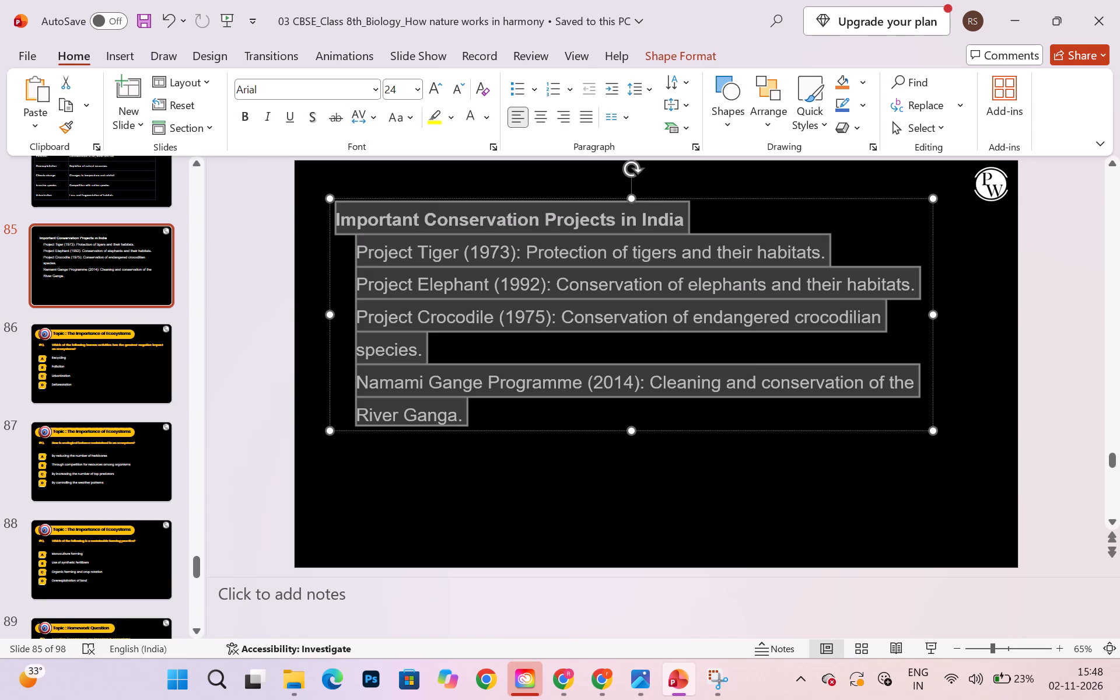
click(244, 120)
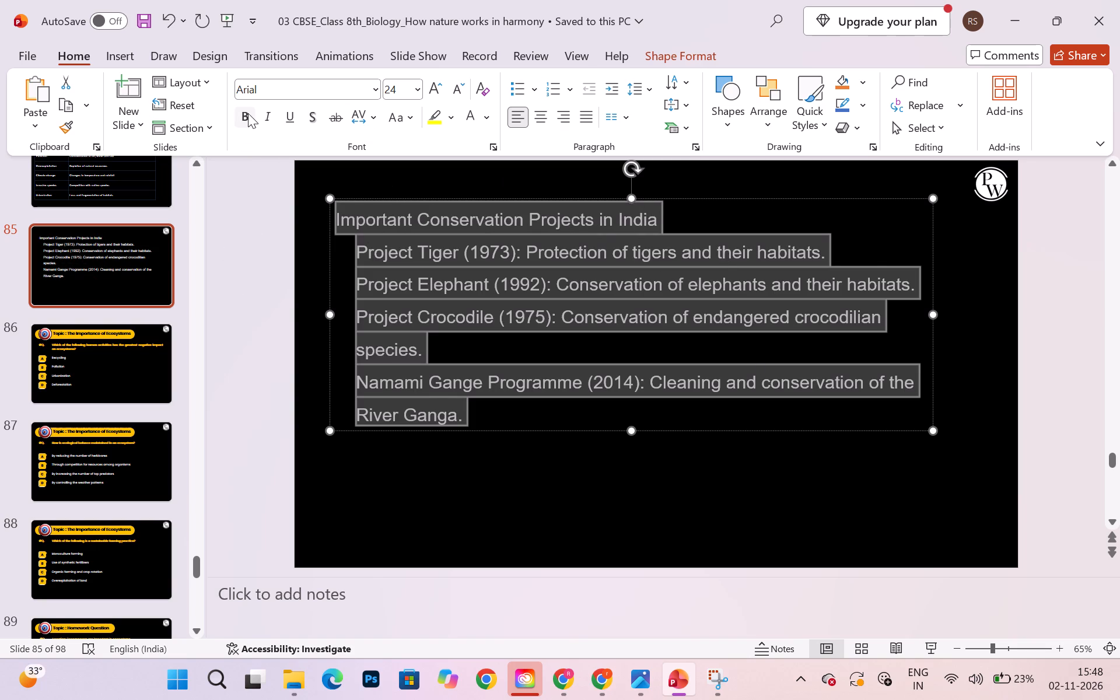
click(248, 113)
click(685, 222)
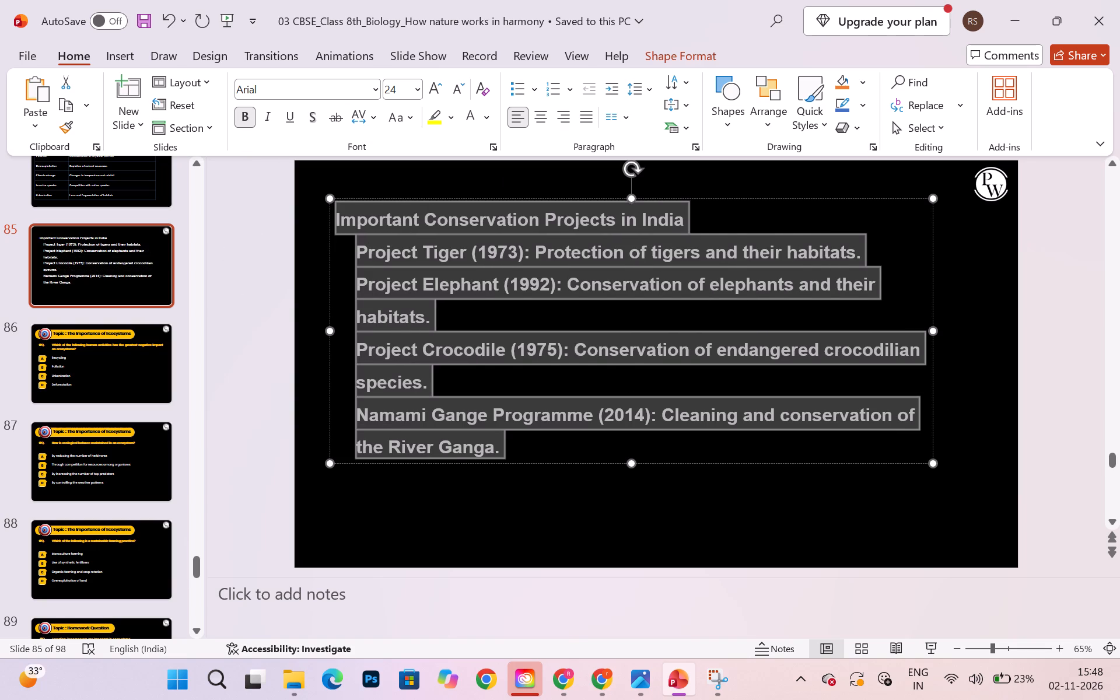
key(Return)
click(262, 412)
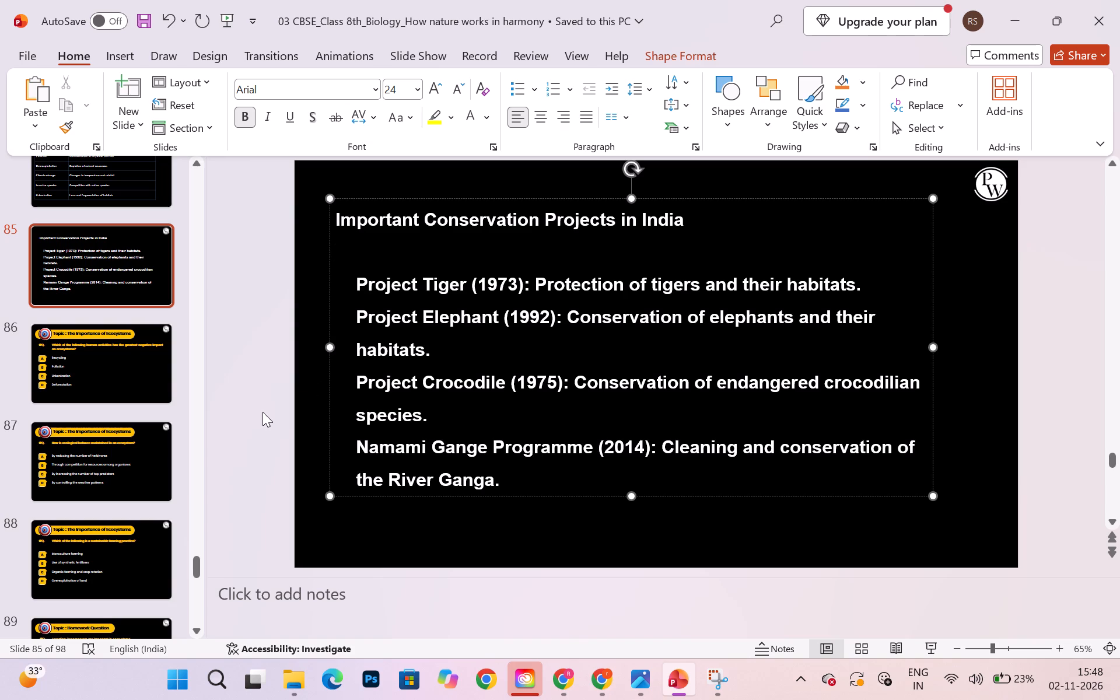
click(604, 675)
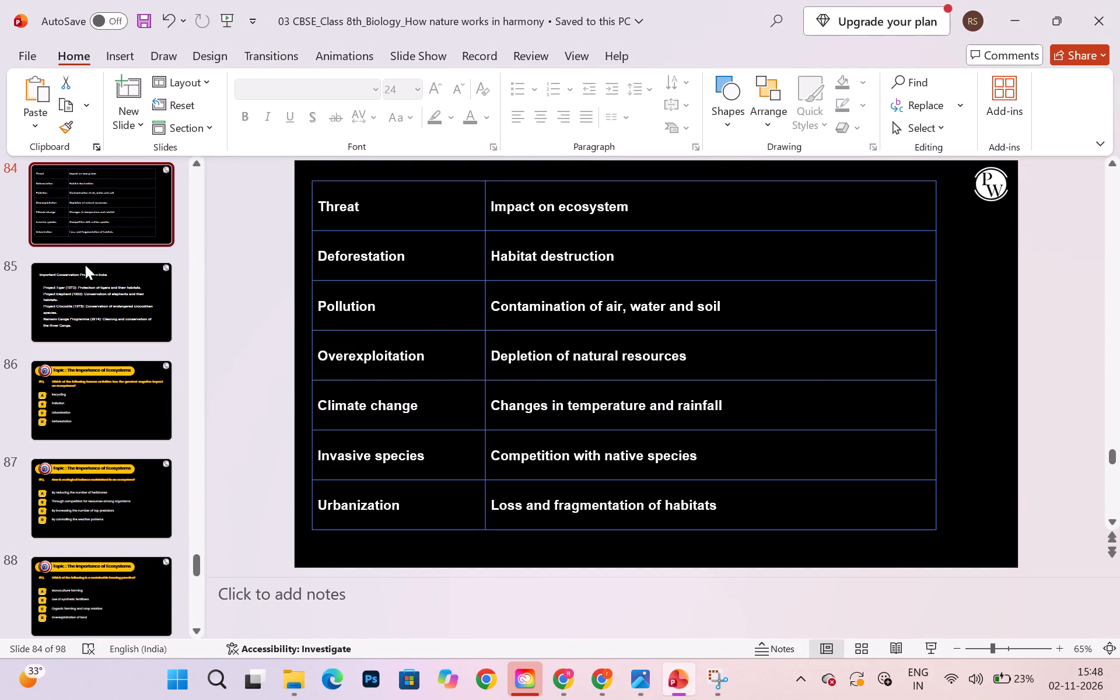
click(85, 265)
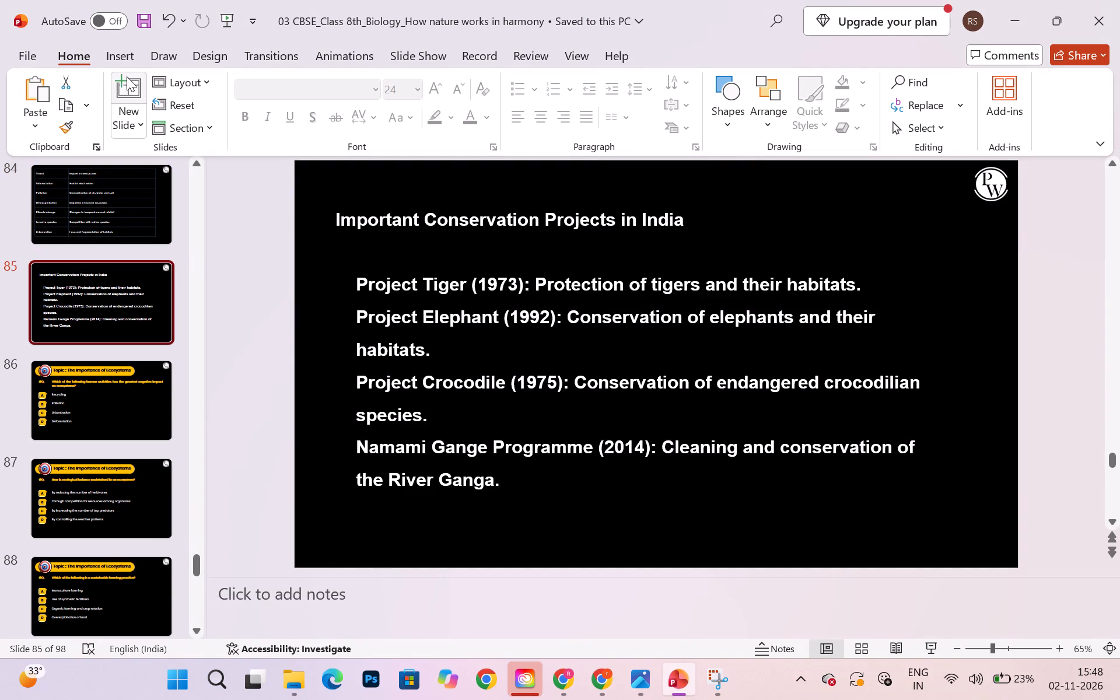
click(125, 76)
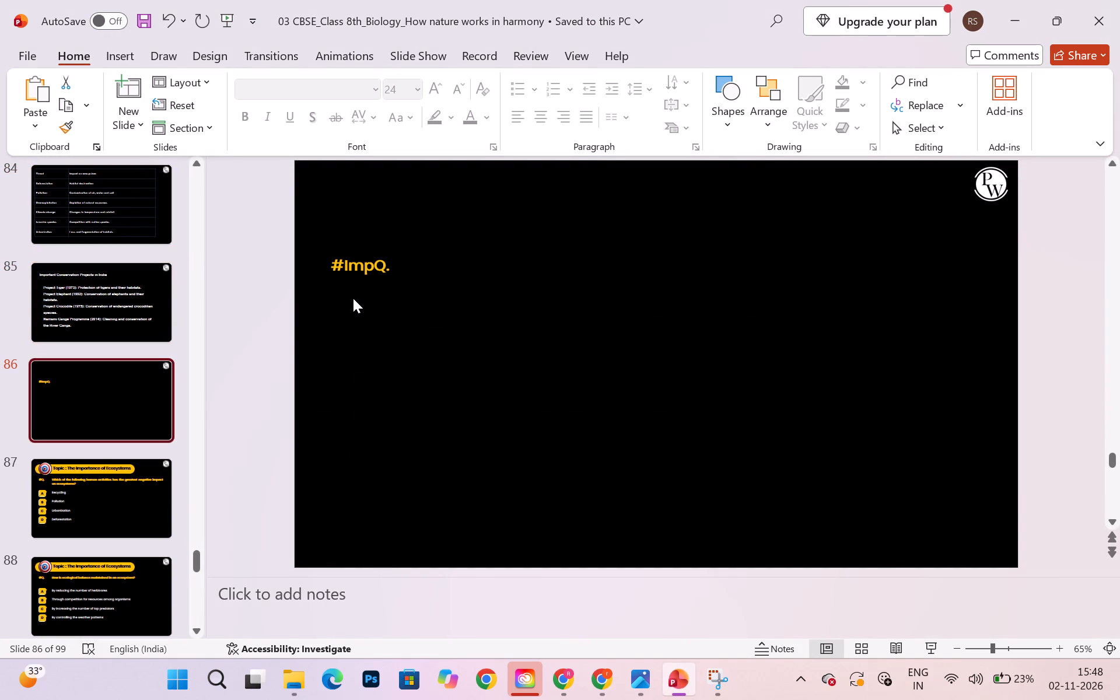
key(ctrl+v)
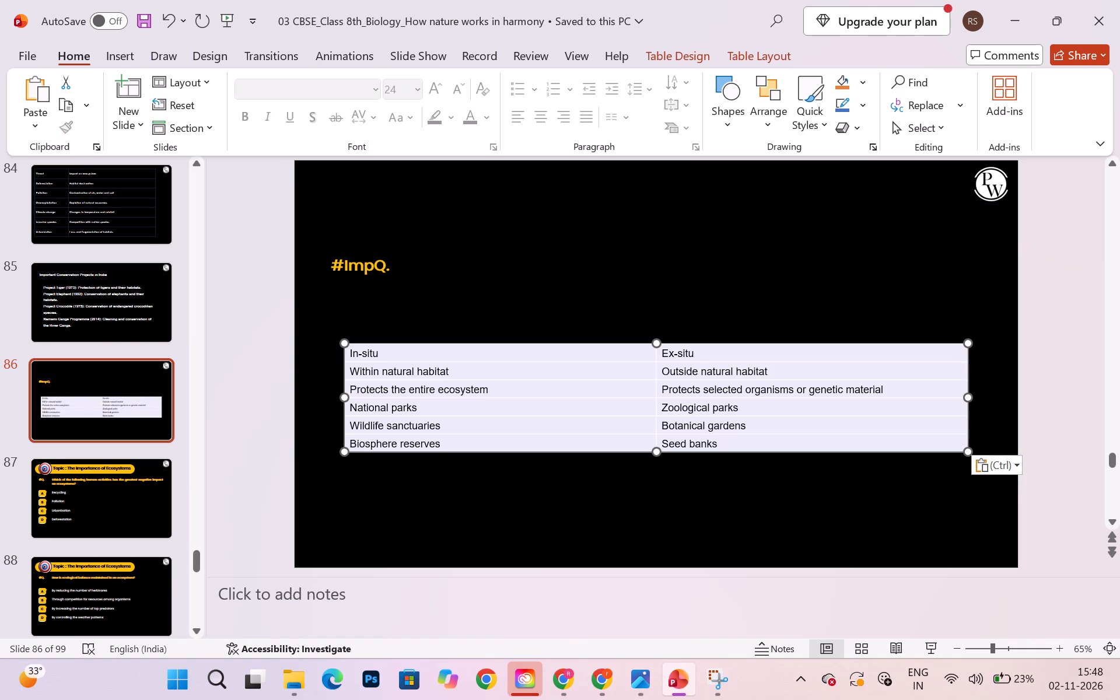
click(382, 220)
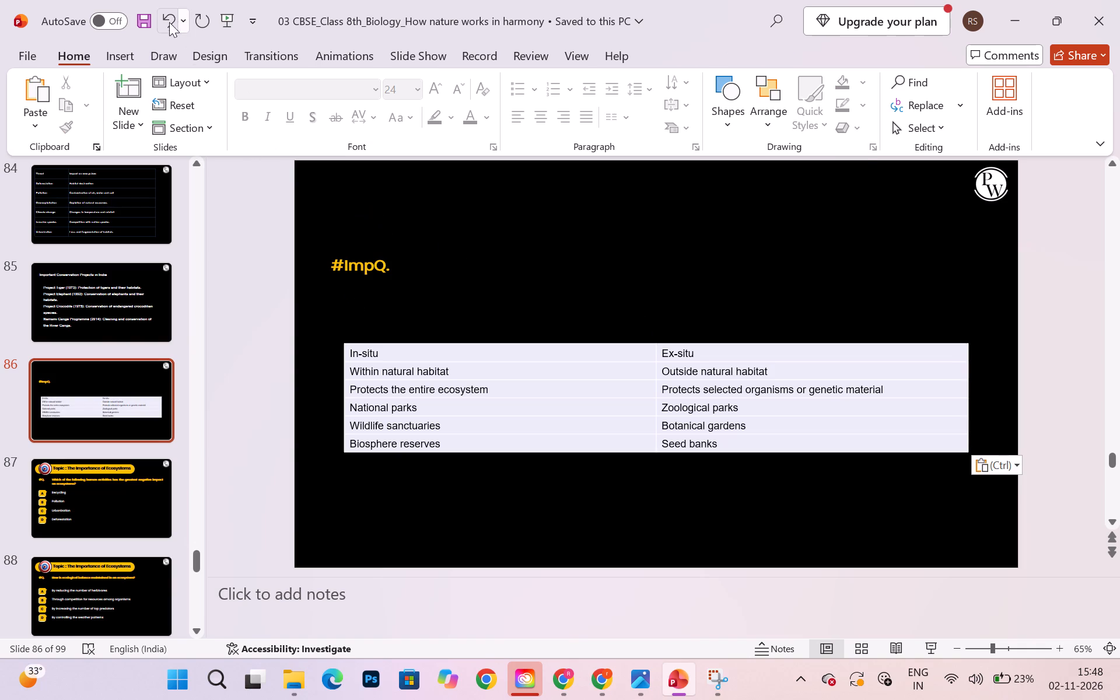
click(177, 89)
click(202, 139)
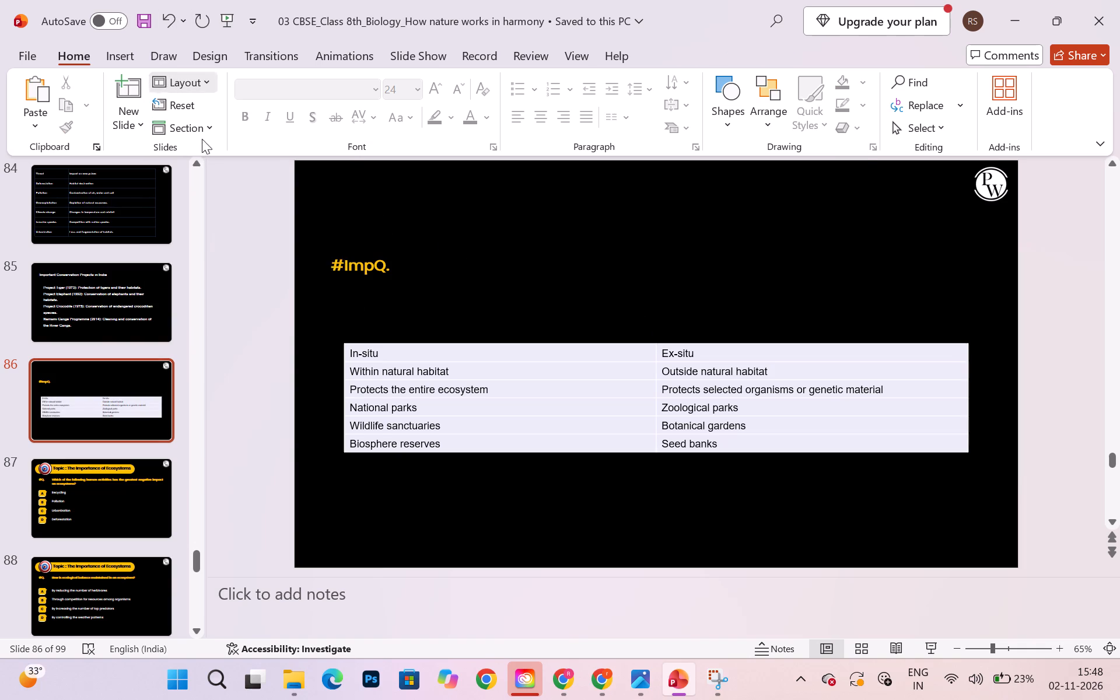
Stretch the In-situ vs Ex-situ table upward toward the slide's top edge, making its rows taller.
click(628, 356)
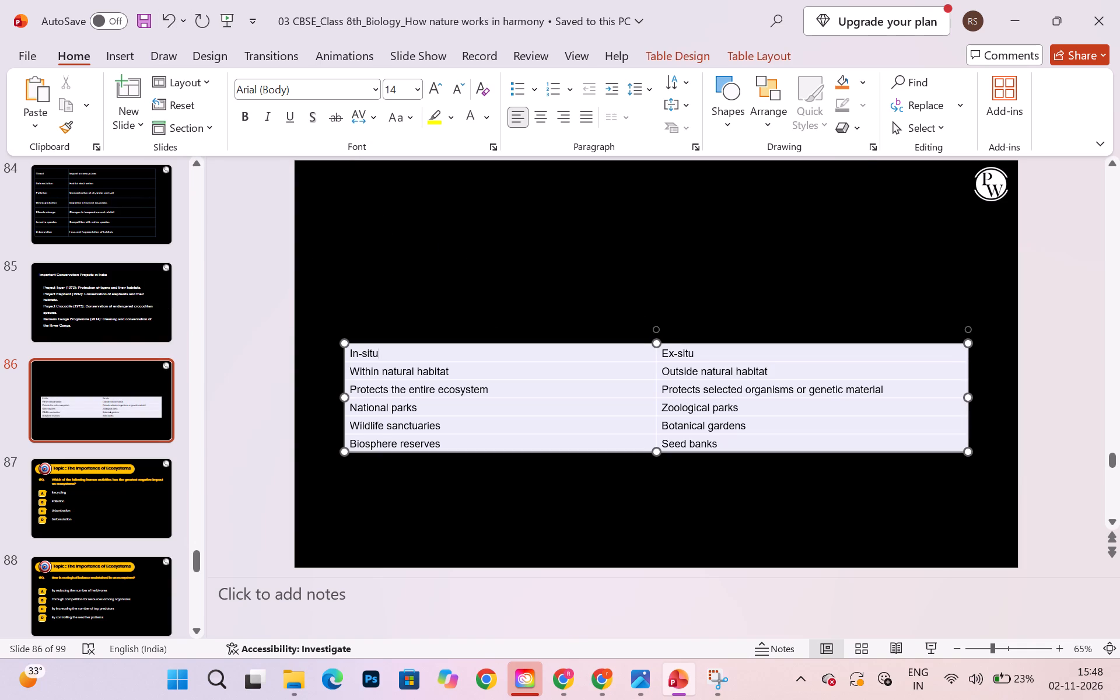
drag(659, 344, 631, 215)
Format all the text in the In-situ vs Ex-situ table as 20 pt bold.
click(549, 246)
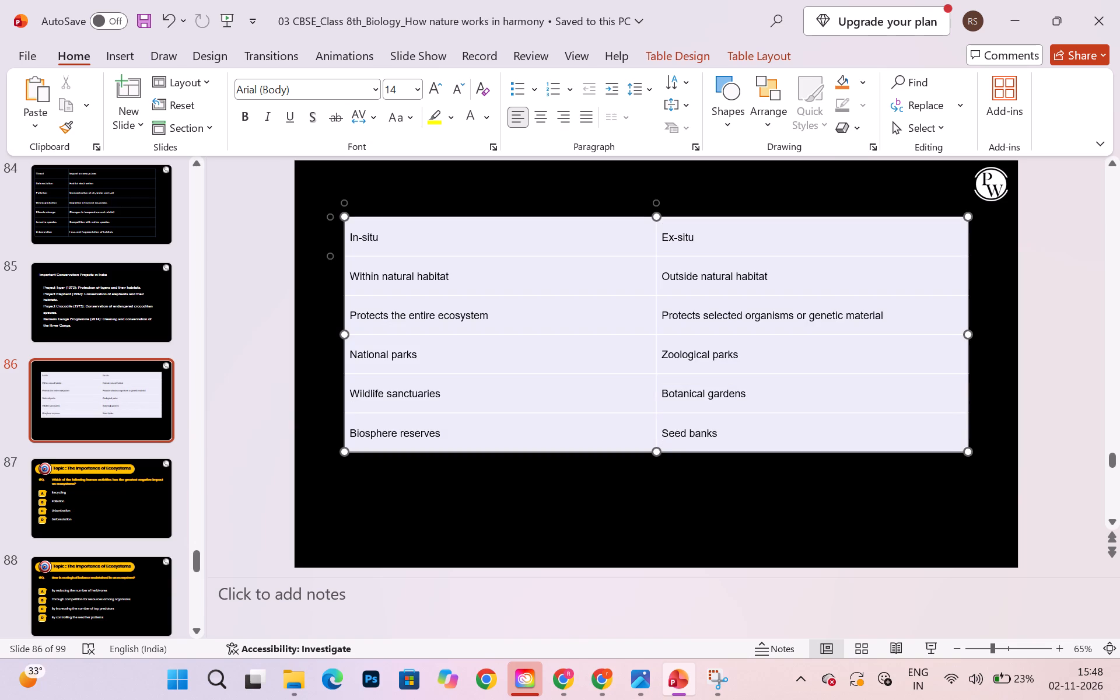
key(ctrl+a)
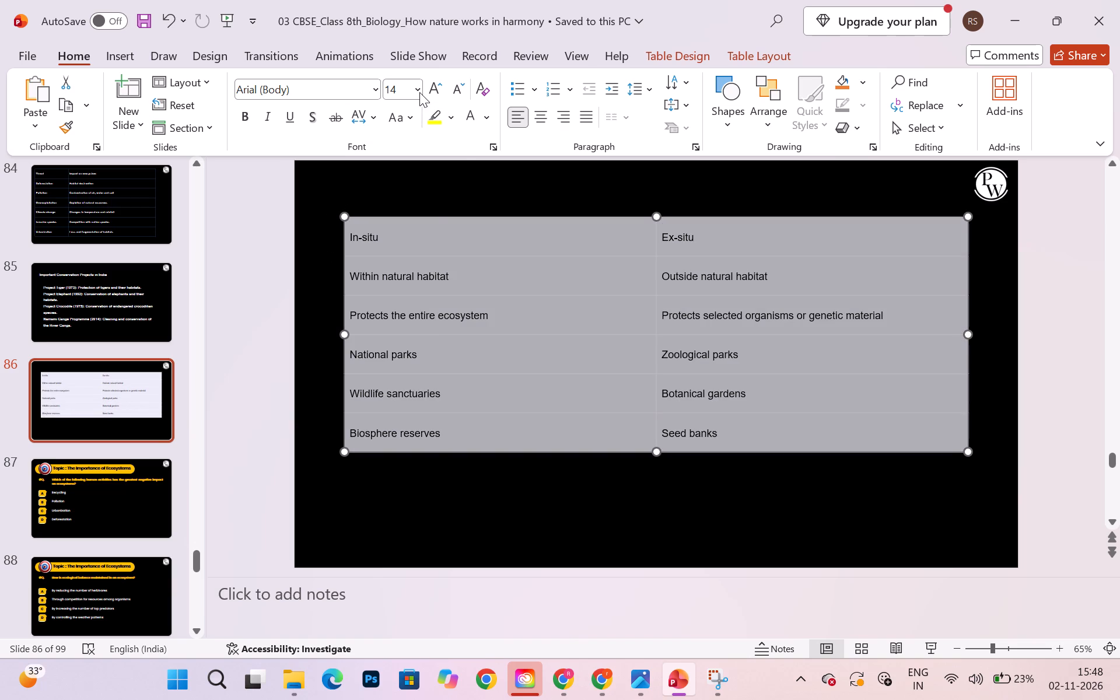
drag(419, 92, 399, 305)
click(399, 305)
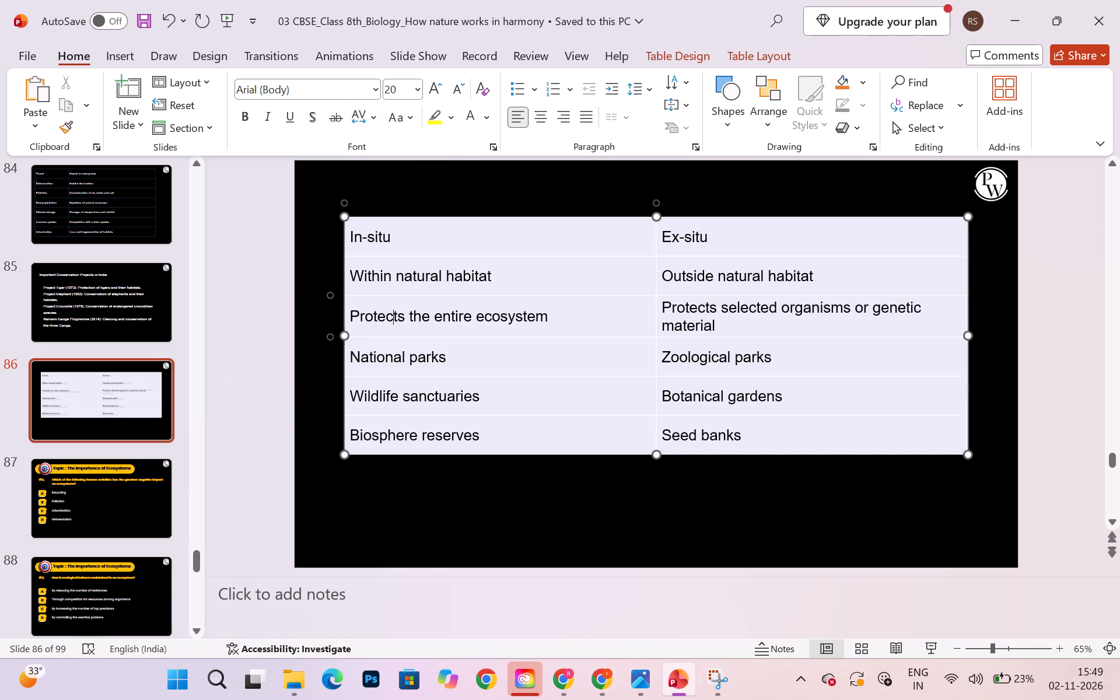
click(250, 118)
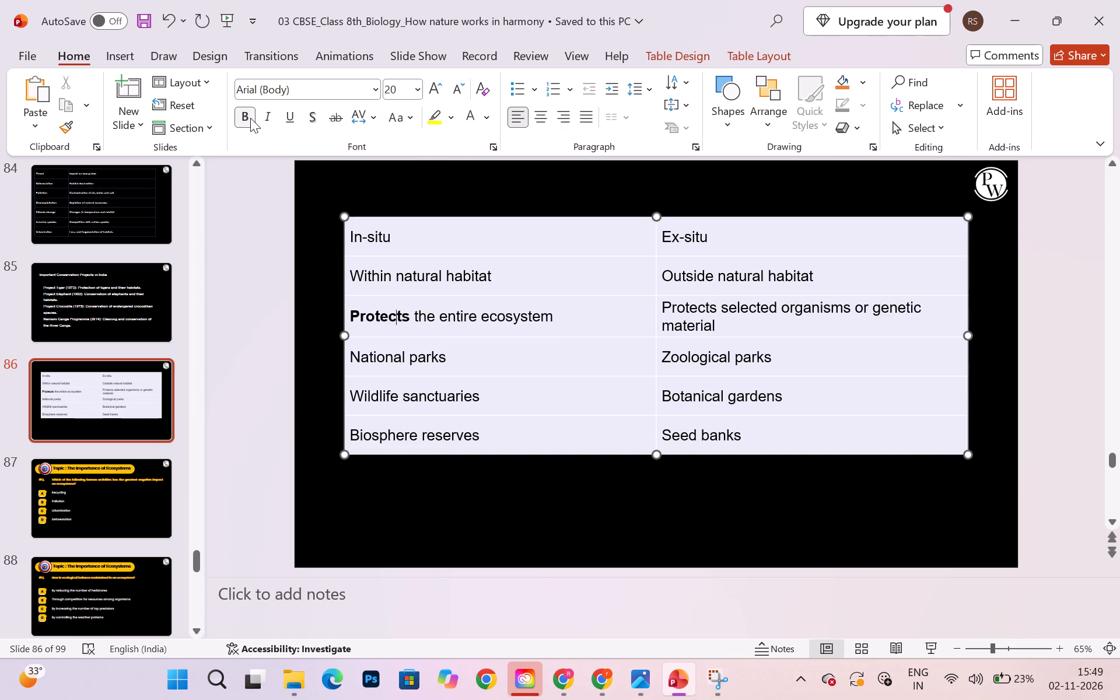
key(ctrl+a)
click(250, 118)
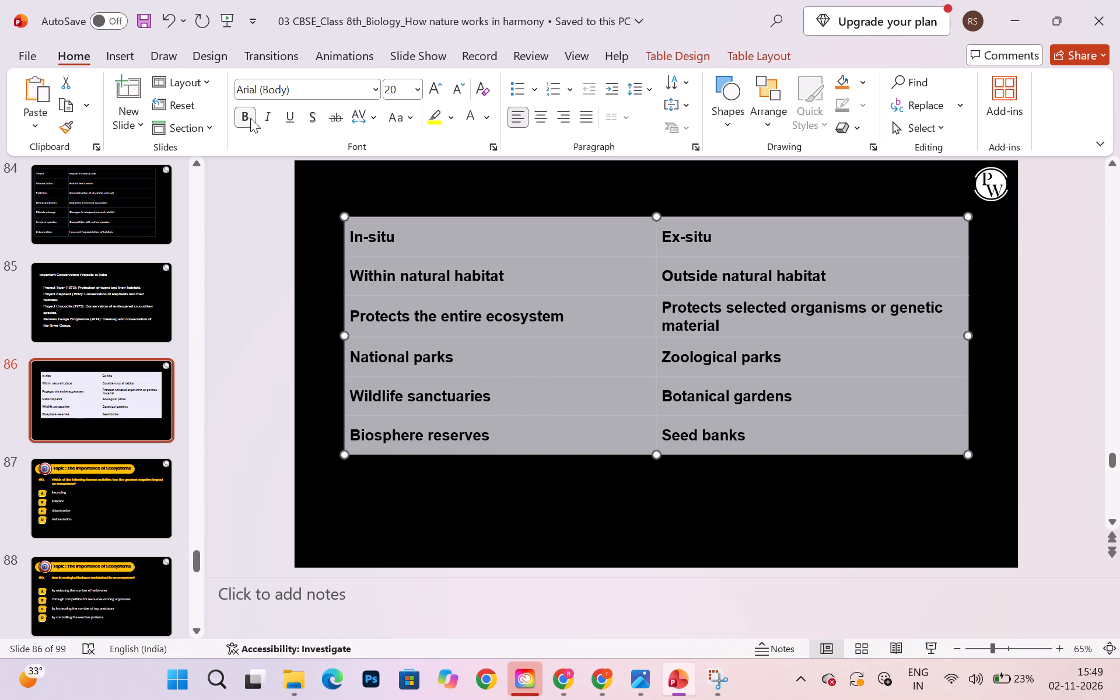
Apply the Medium table style with yellow borders and a white background to the In-situ vs Ex-situ table.
click(665, 48)
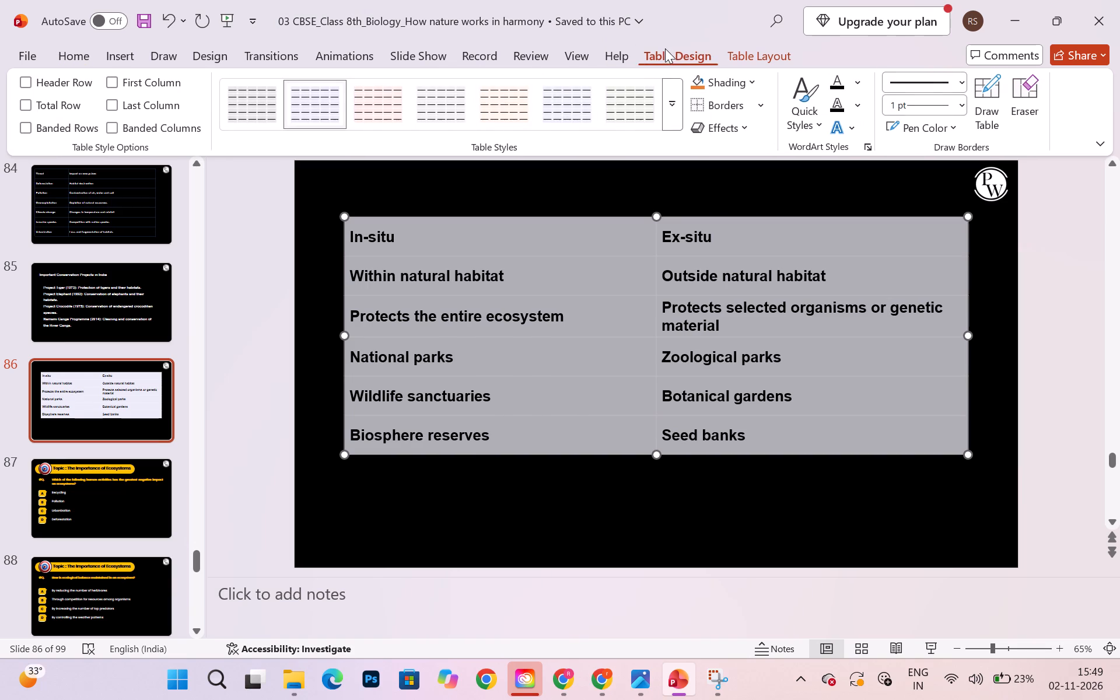
drag(670, 100, 501, 467)
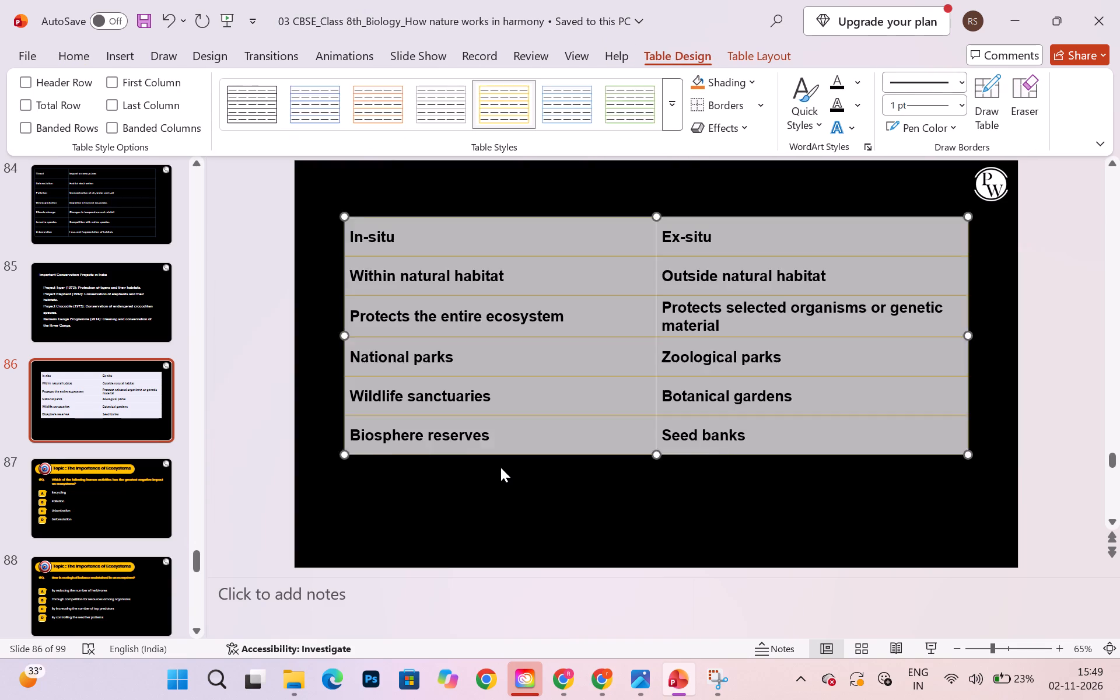
click(501, 467)
Apply the Light table style with a full light-blue grid and no background fill to the whole In-situ vs Ex-situ table.
click(370, 288)
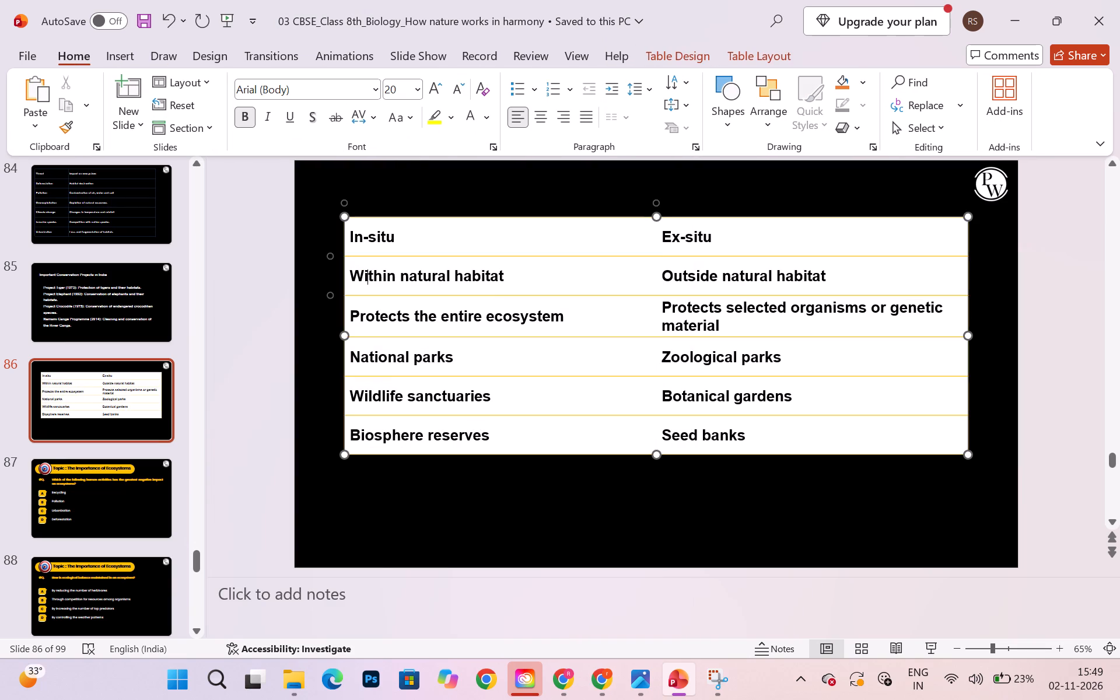
key(ctrl+a)
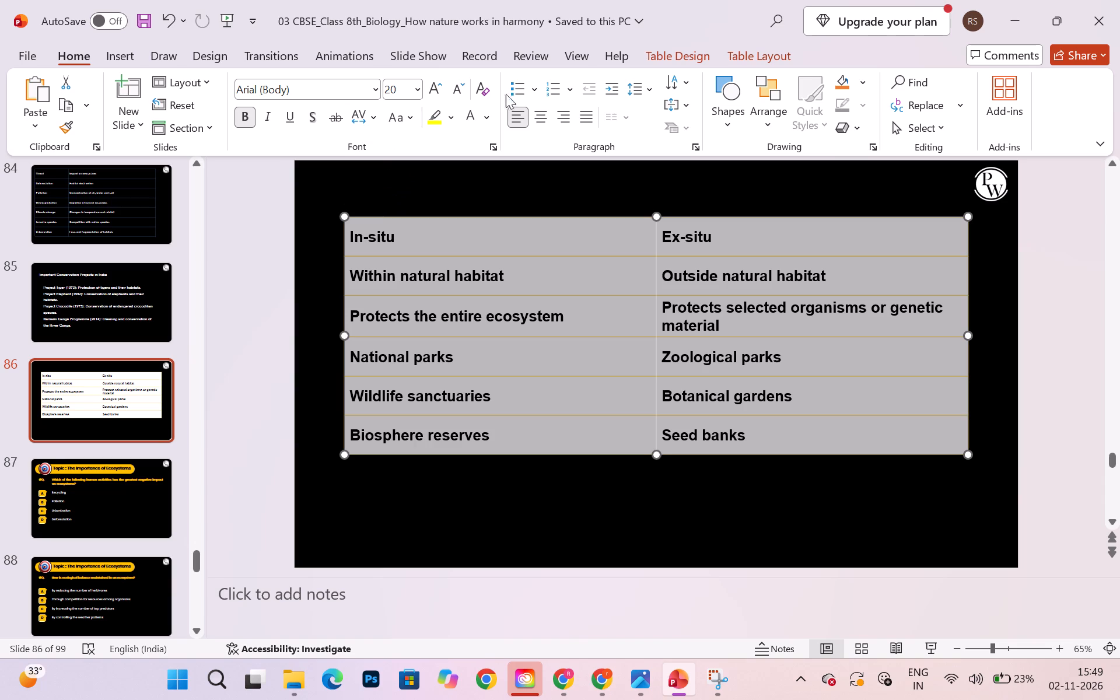
click(670, 50)
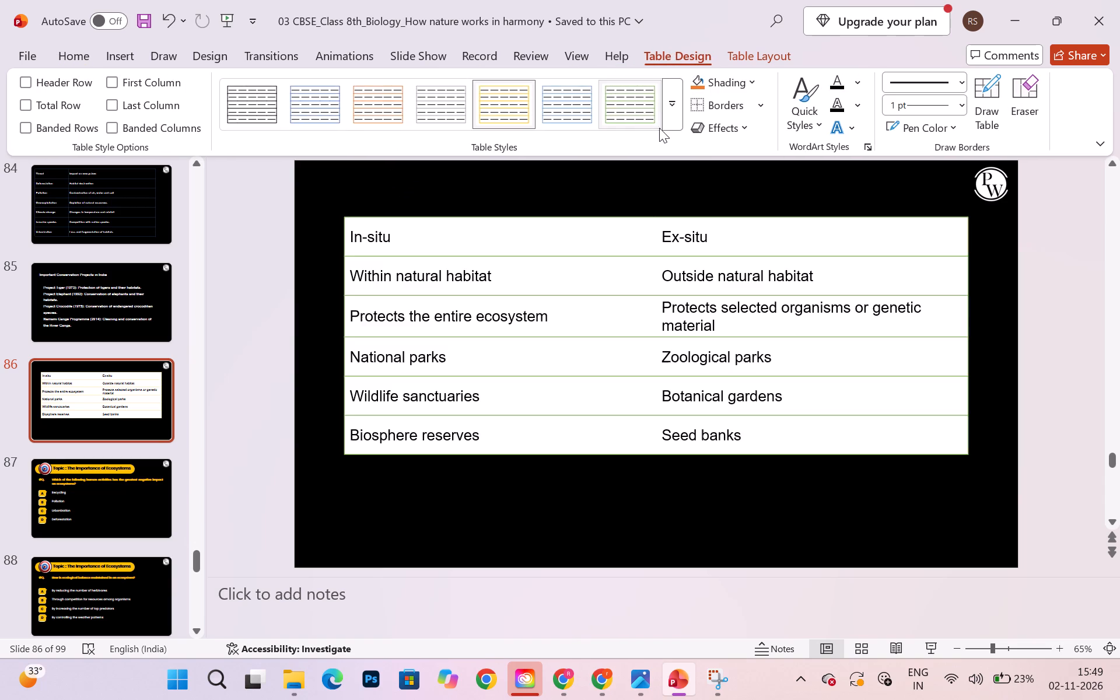
click(671, 125)
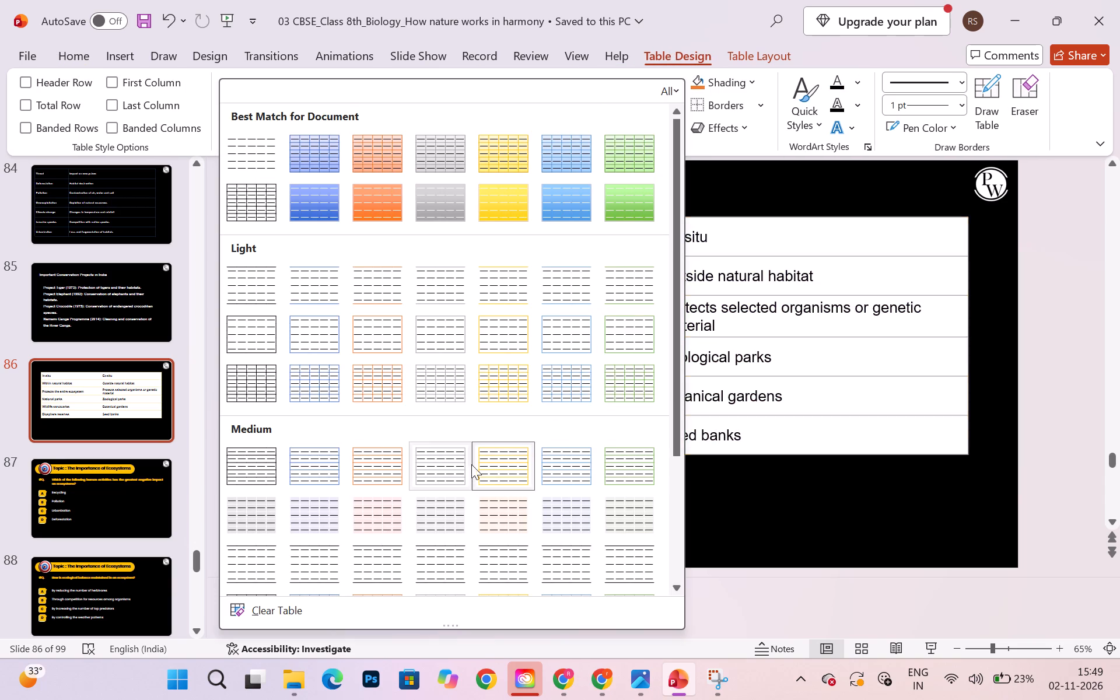
scroll(584, 561, down, 1)
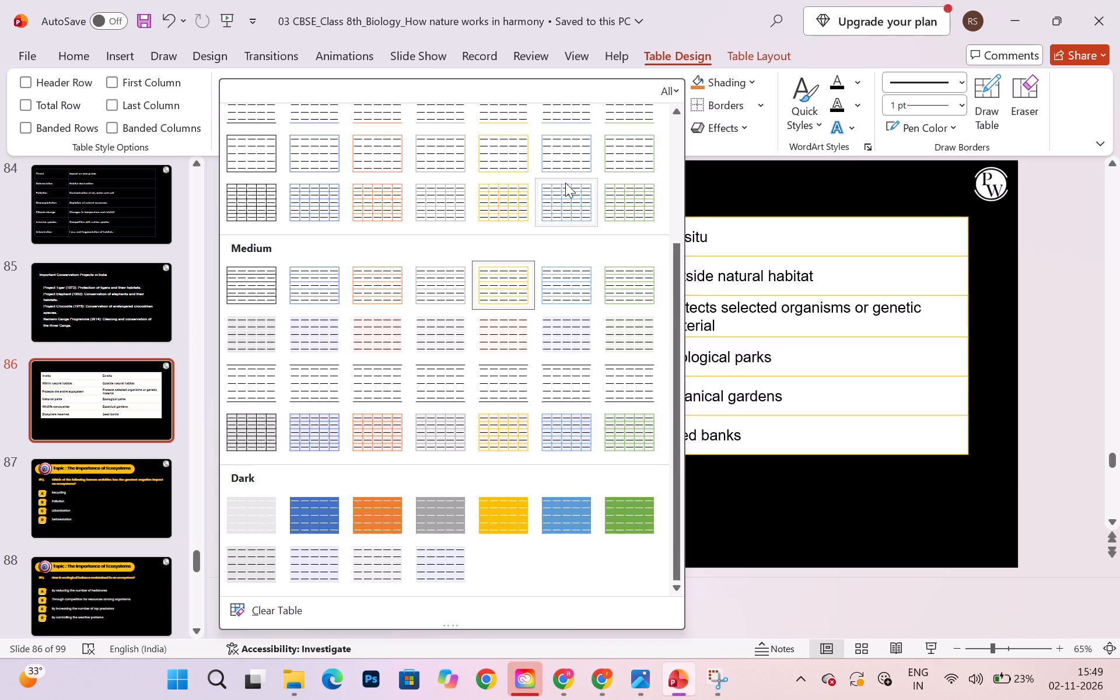
click(569, 211)
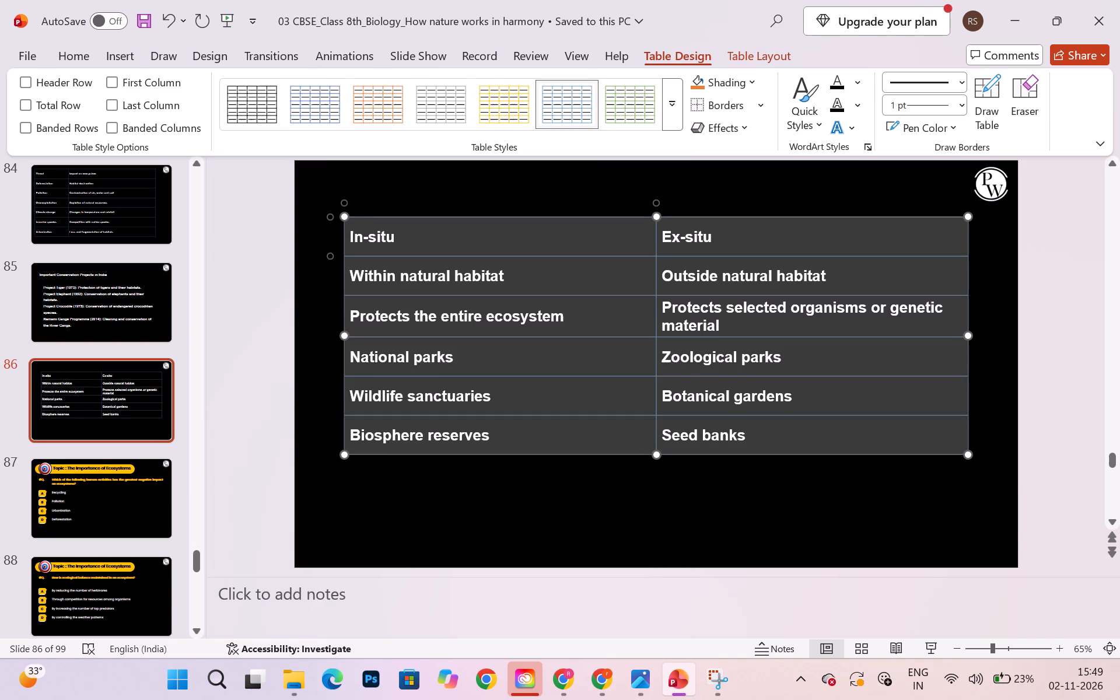
Enlarge the In-situ vs Ex-situ table to fill more of the slide and narrow its In-situ column so the genetic material entry fits one line.
drag(348, 218, 315, 197)
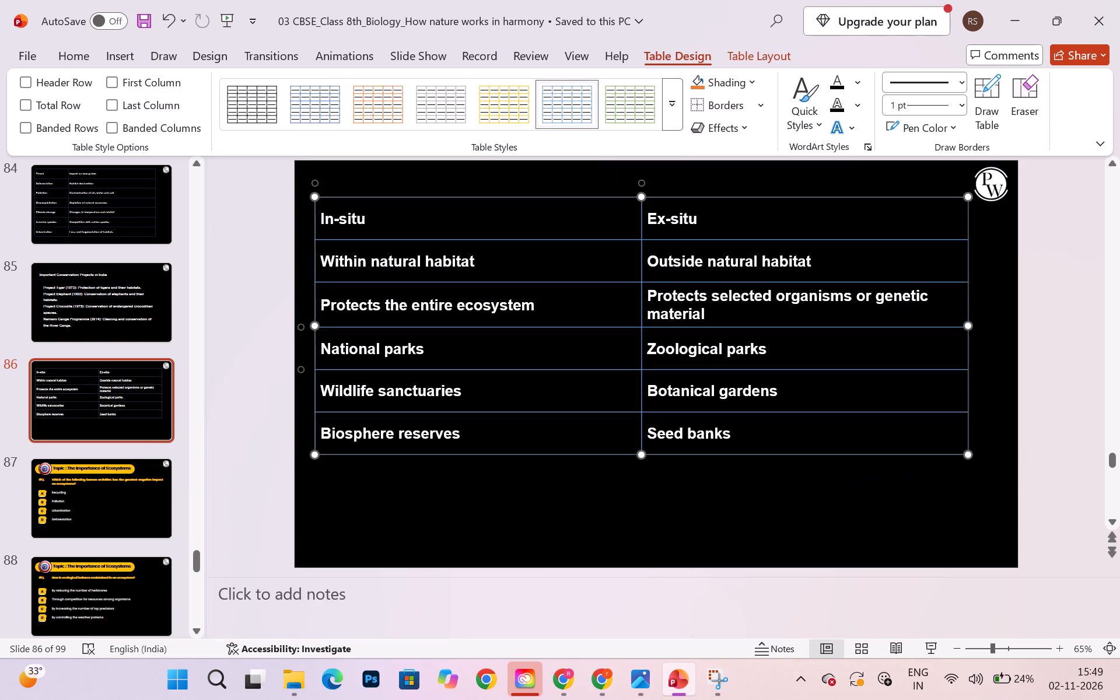
drag(639, 336, 592, 338)
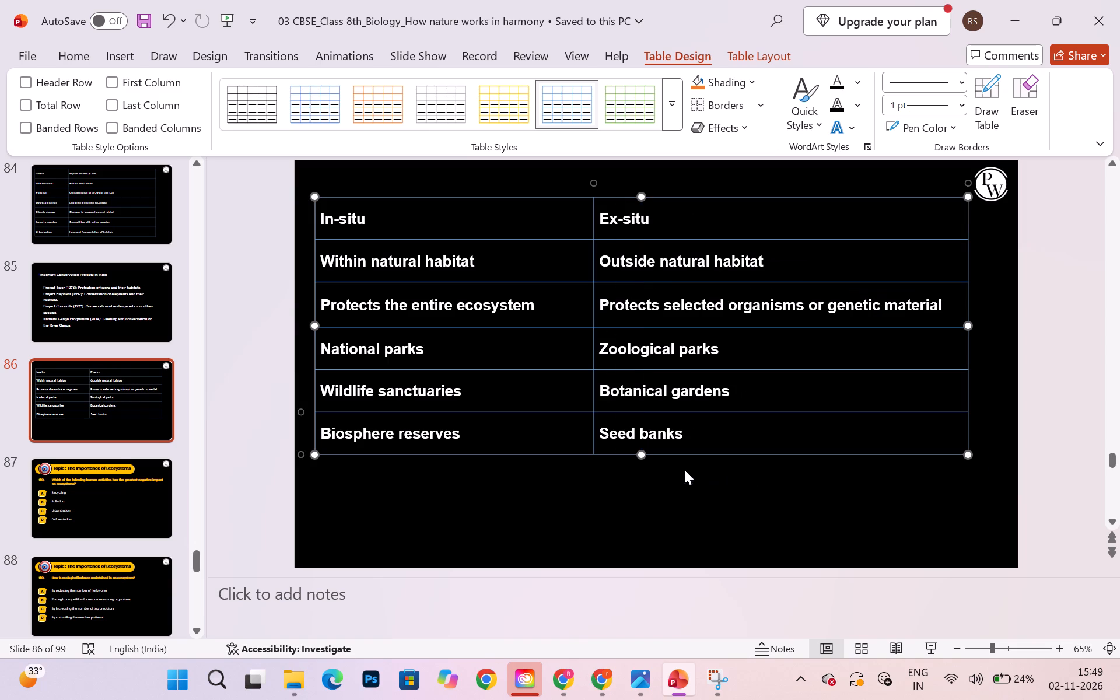
drag(643, 453, 640, 504)
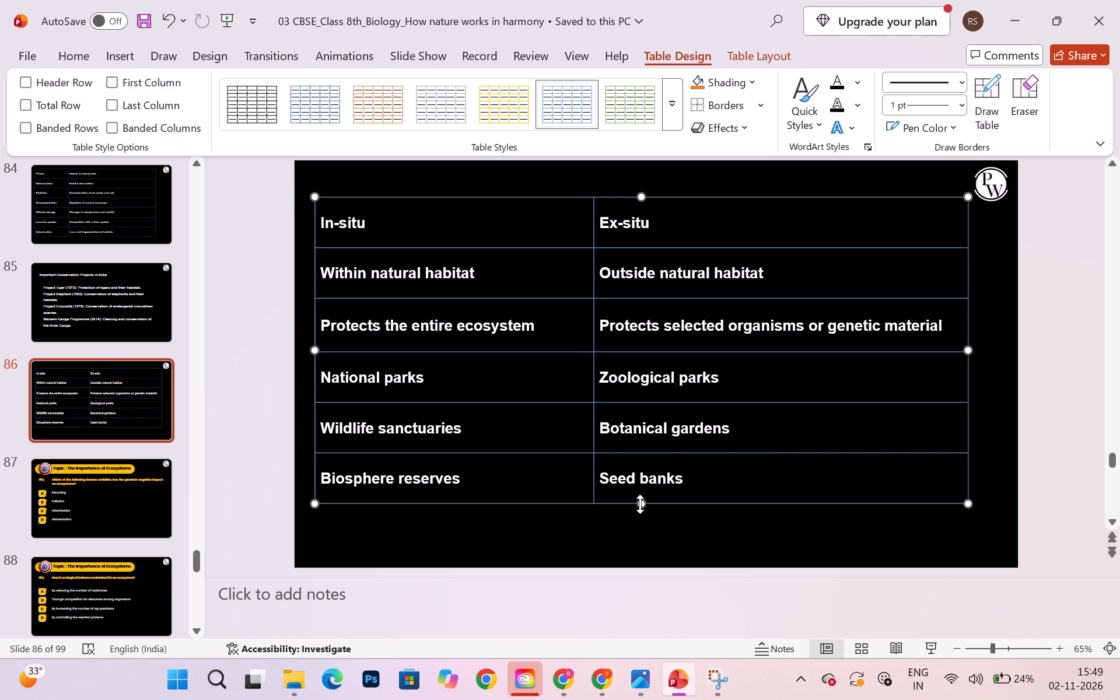
click(632, 545)
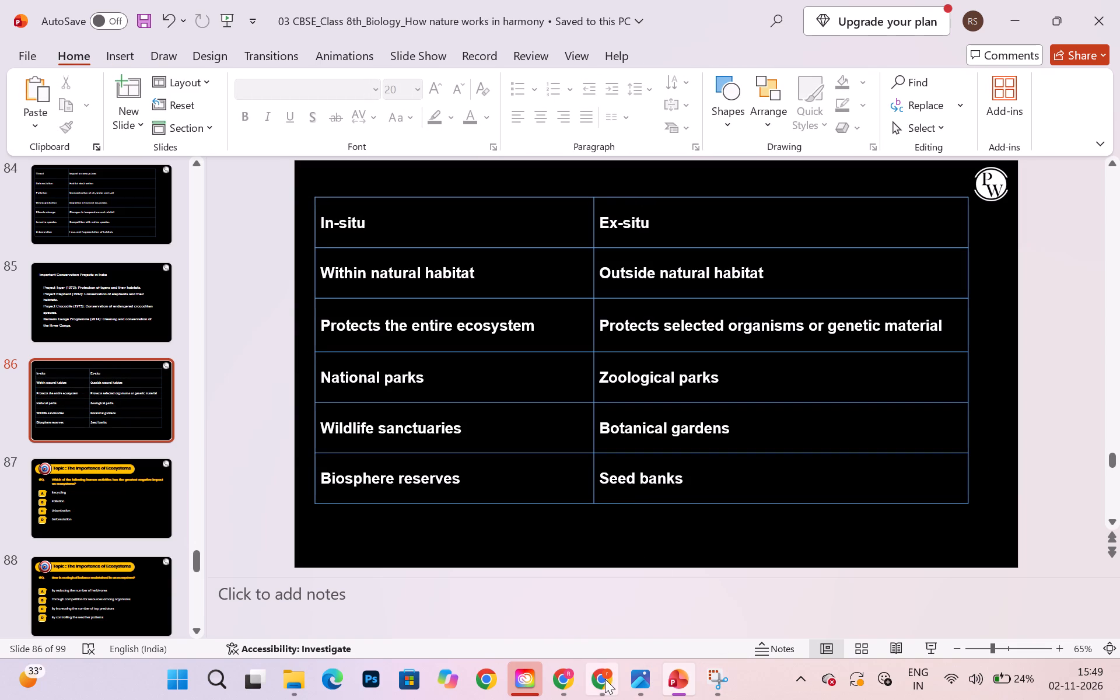
Check the rest of the ChatGPT answer in Chrome for remaining content, and review slides 86 back to 84 in PowerPoint.
click(605, 679)
click(561, 472)
scroll(561, 472, down, 3)
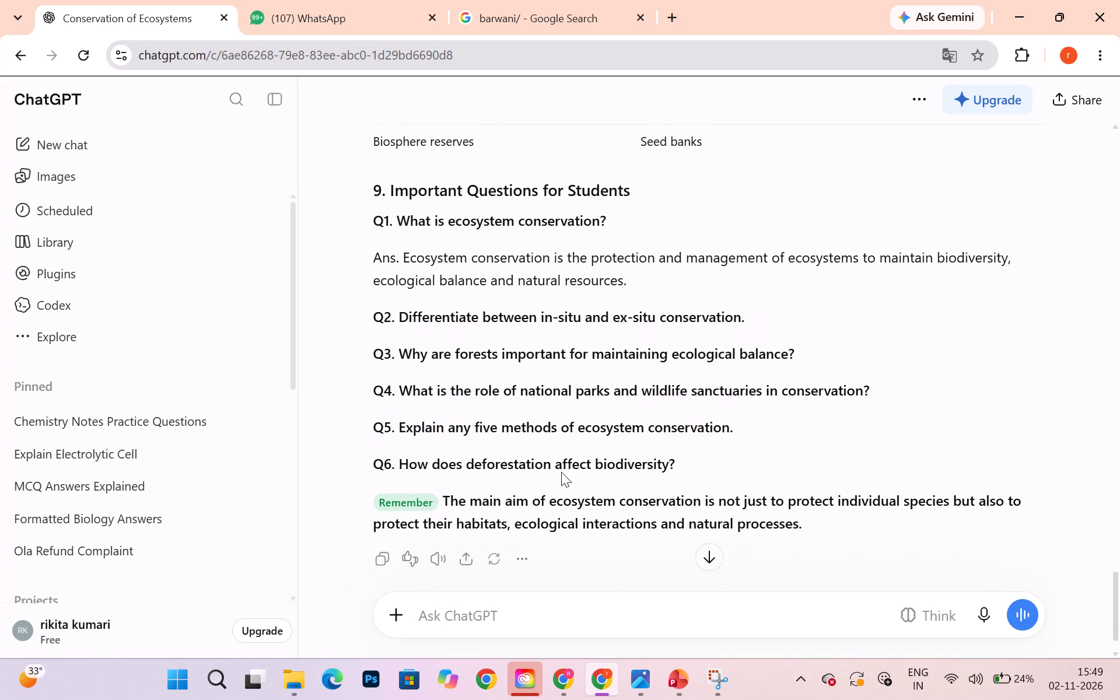
click(667, 677)
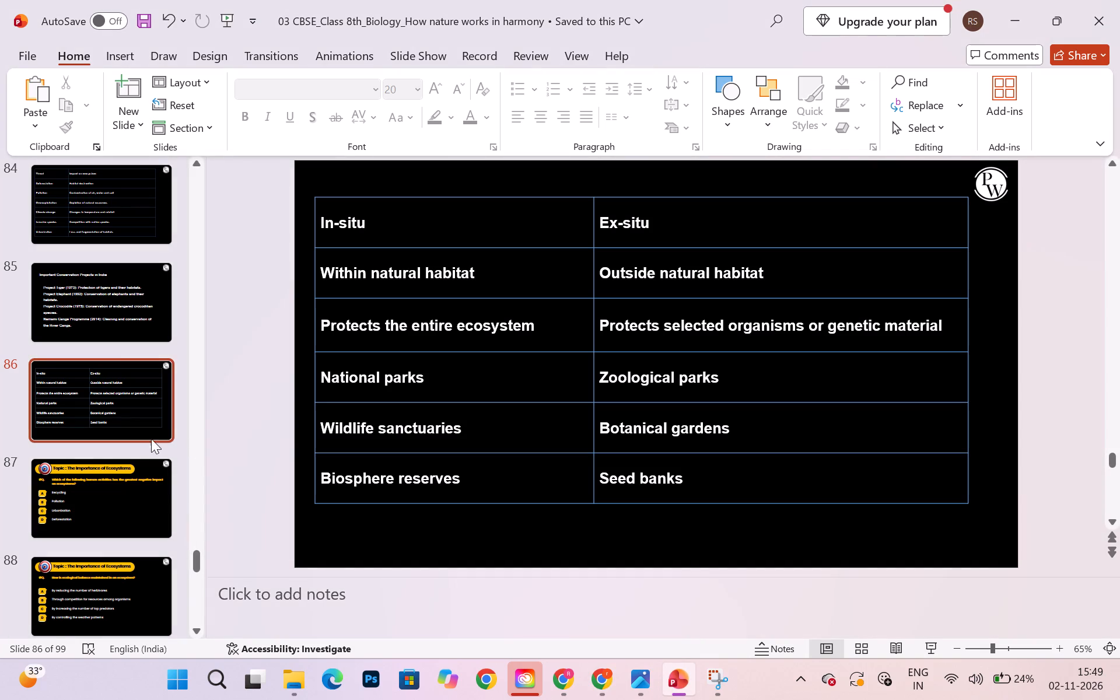
key(Down)
key(Up)
key(Up)
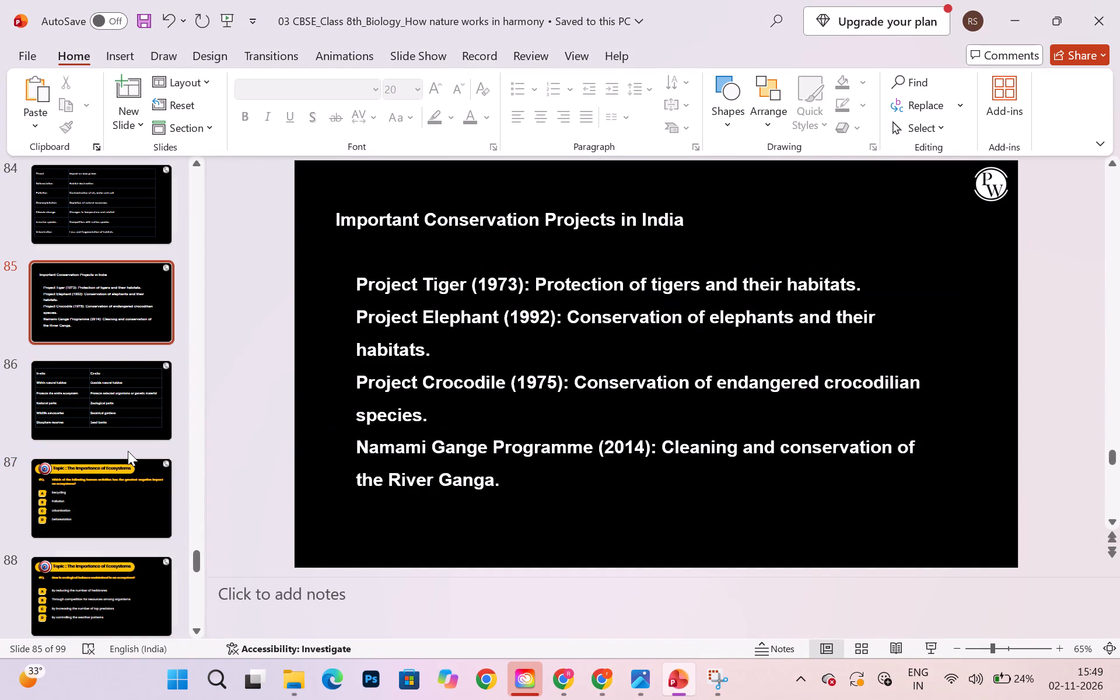
key(Up)
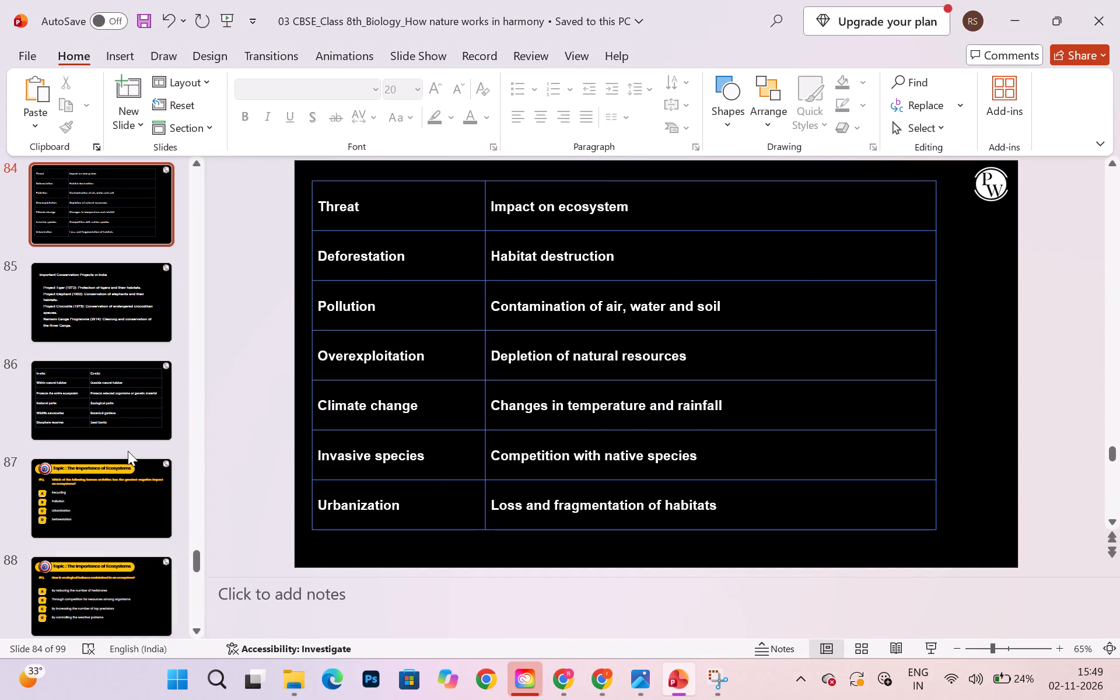
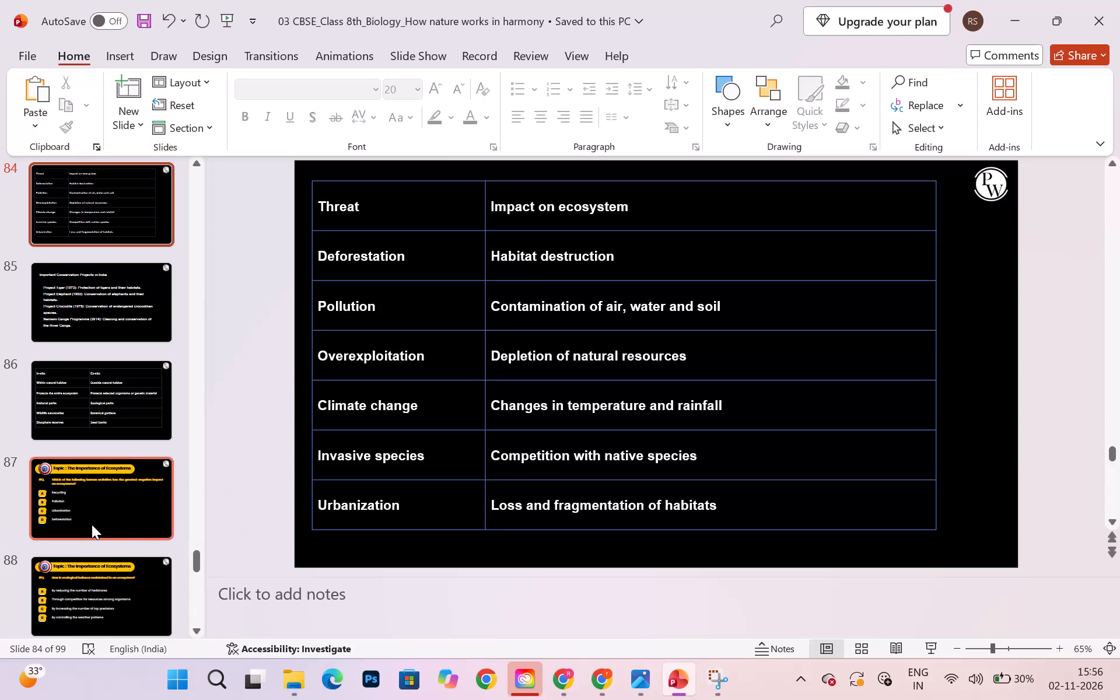
Review the remaining question and homework slides from slide 87 through to the closing Thank You slide 99.
scroll(92, 524, down, 2)
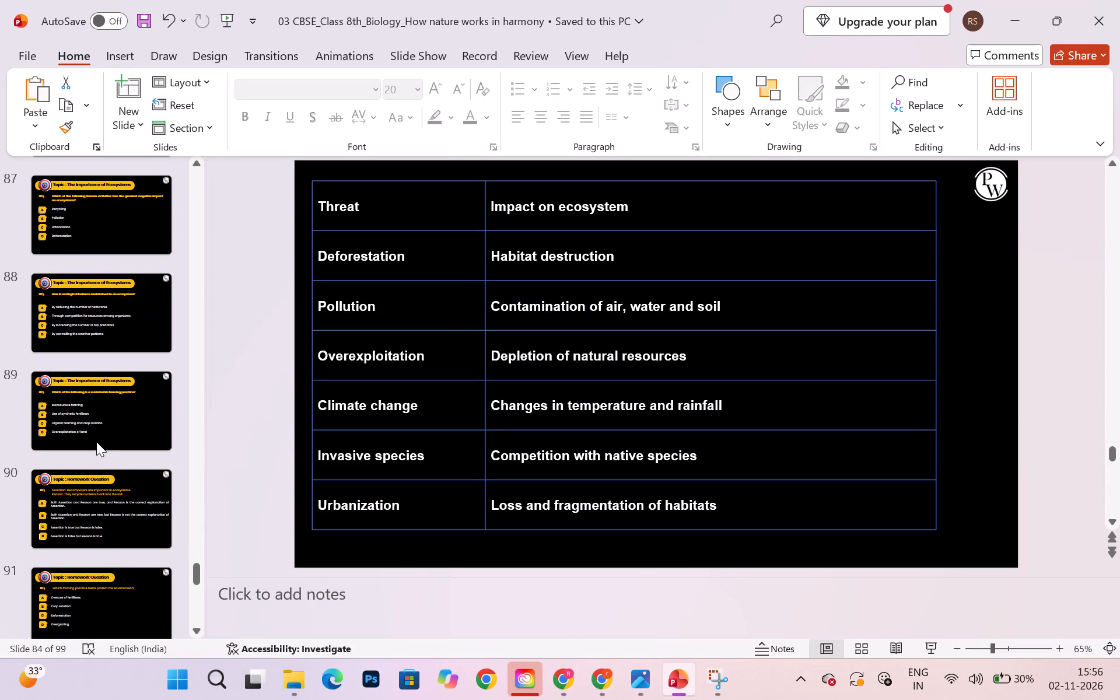
click(107, 437)
key(Down)
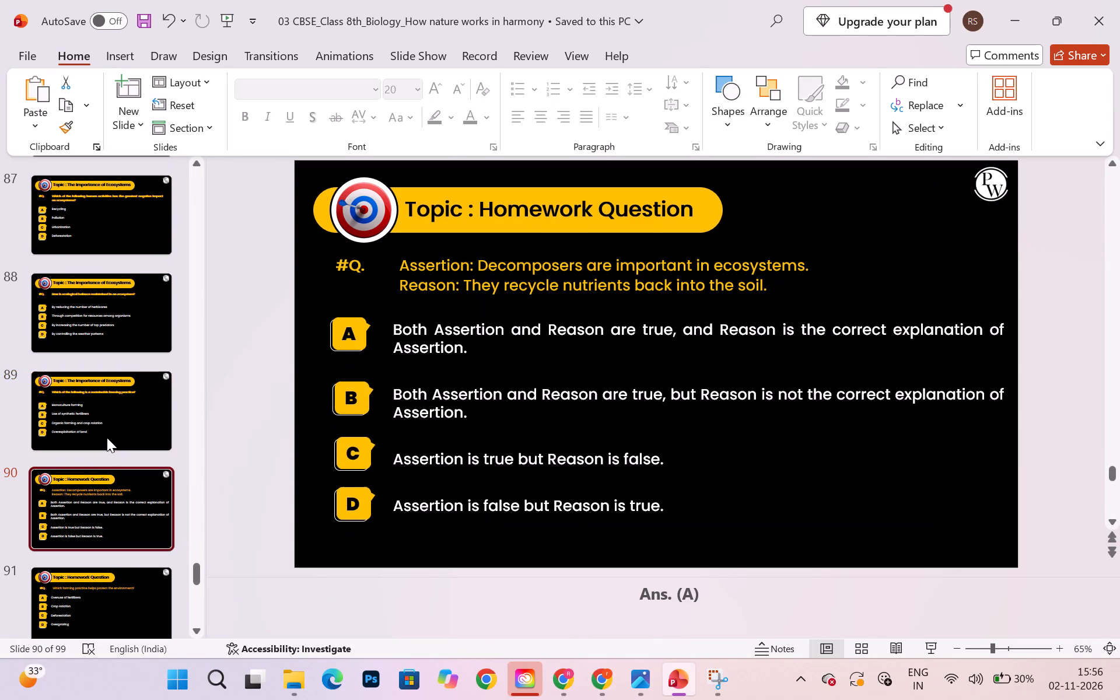
key(Down)
key(Down)
key(Down)
key(Down)
key(Down)
key(Down)
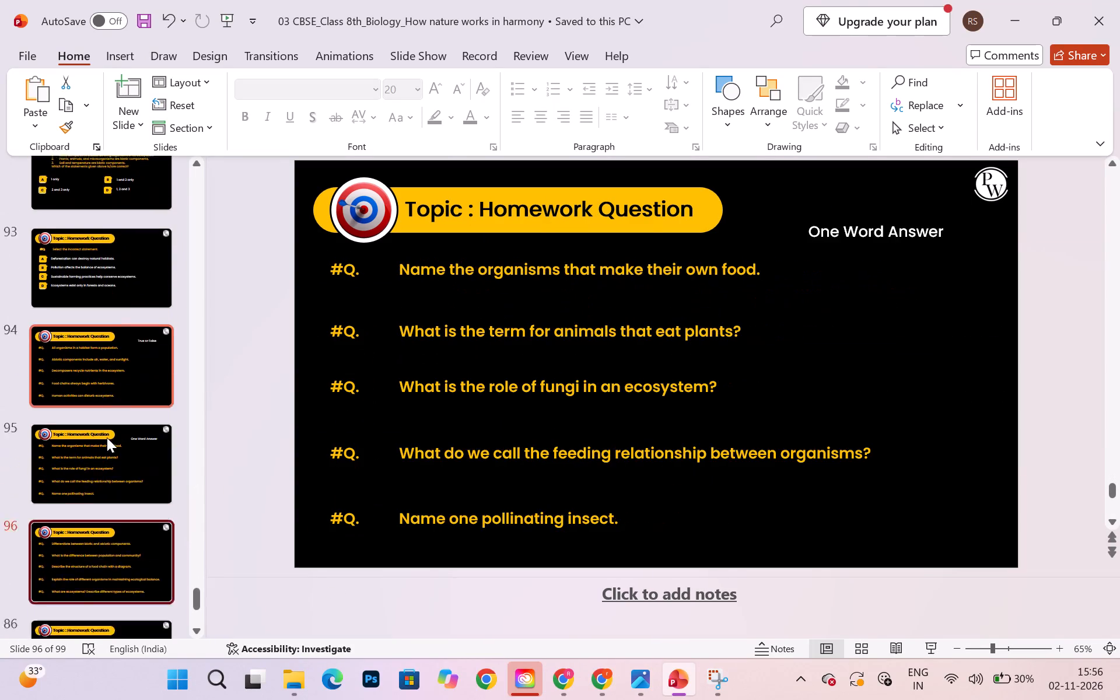
key(Down)
key(Down)
key(Down)
key(Down)
key(Down)
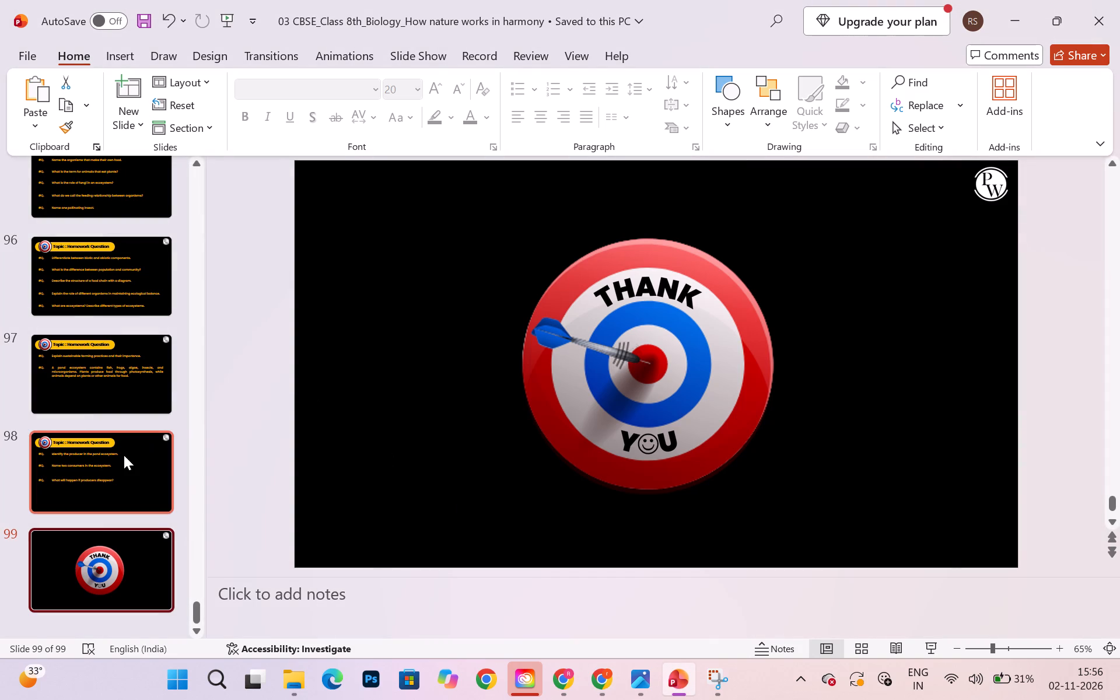
scroll(124, 455, up, 20)
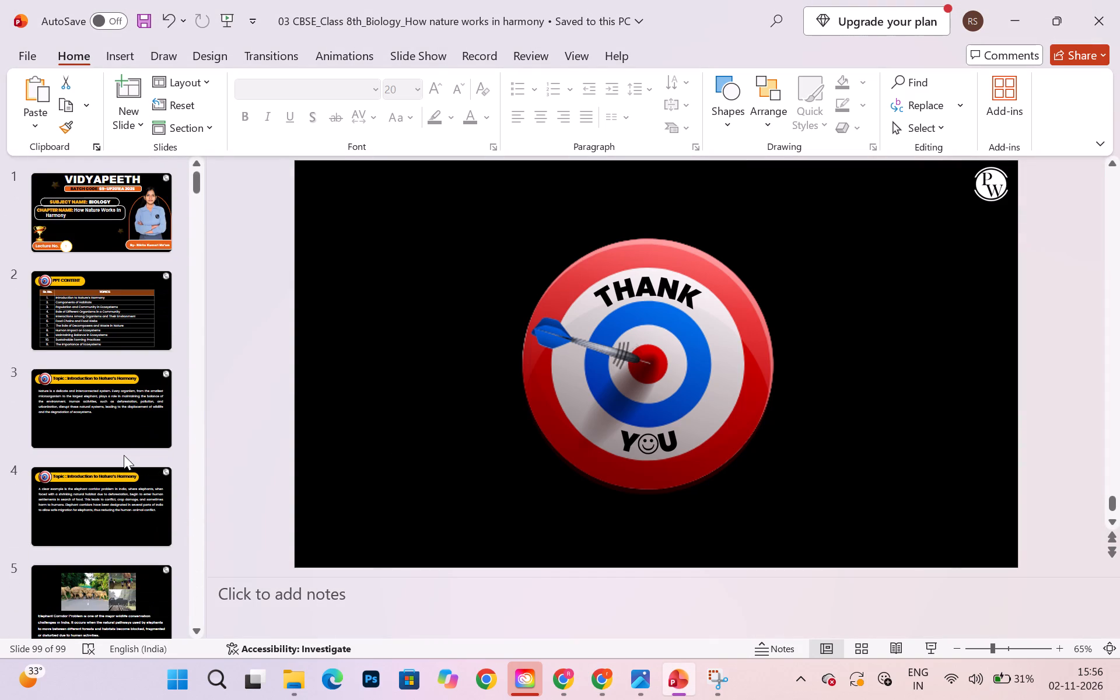
click(112, 242)
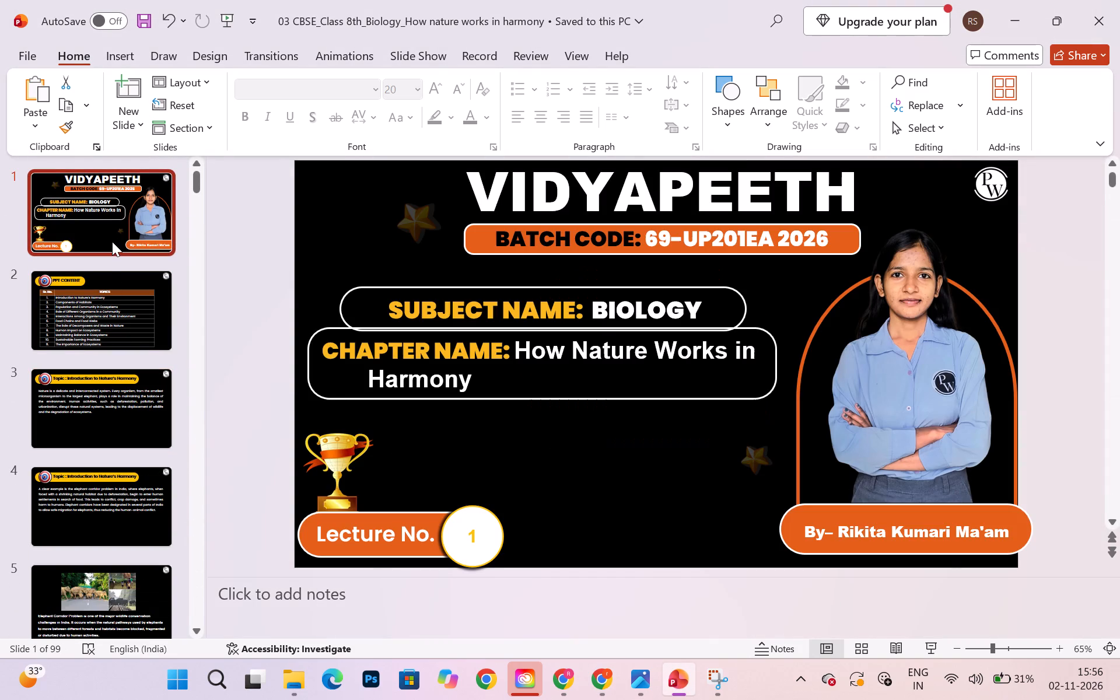
click(96, 313)
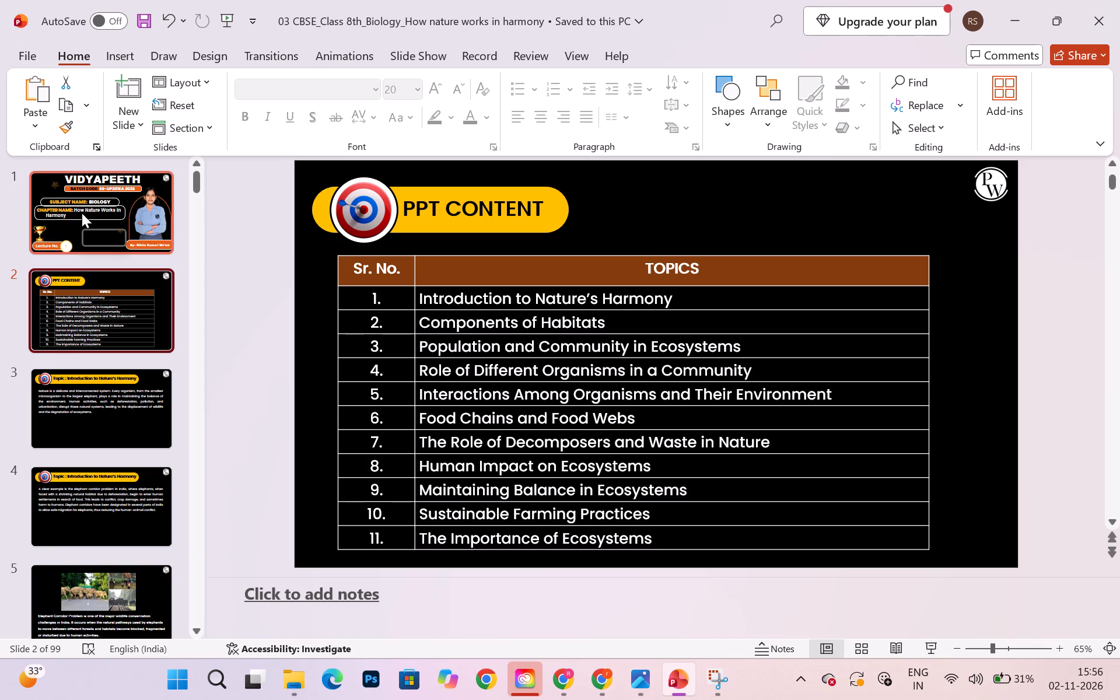
scroll(82, 213, down, 2)
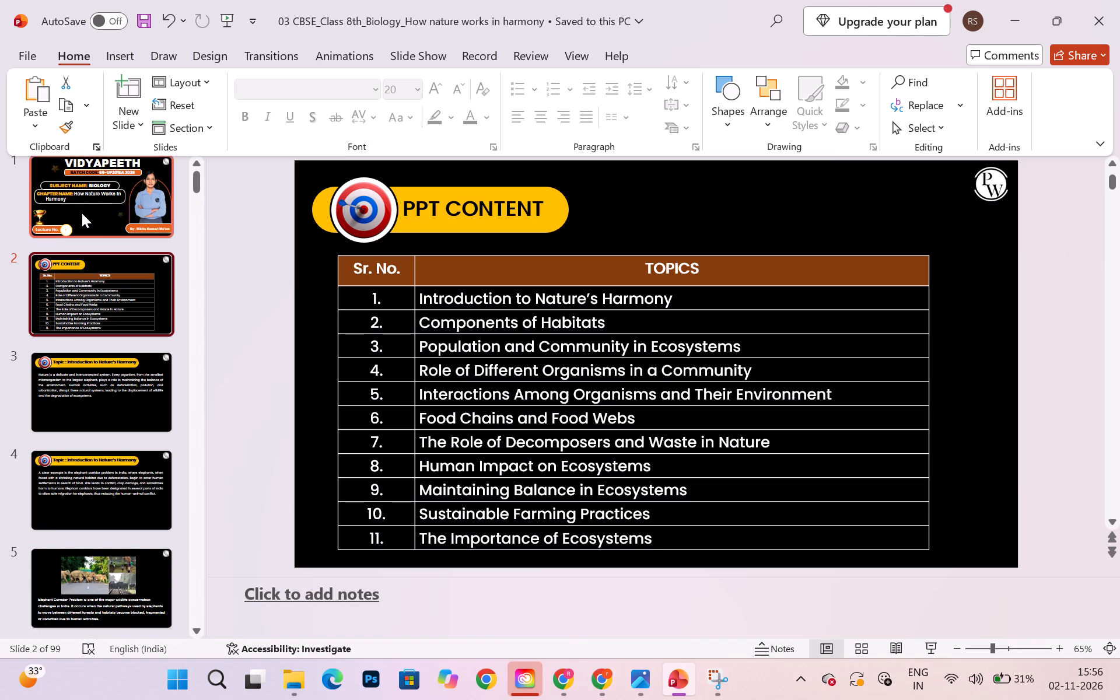
scroll(82, 213, down, 7)
scroll(82, 213, down, 16)
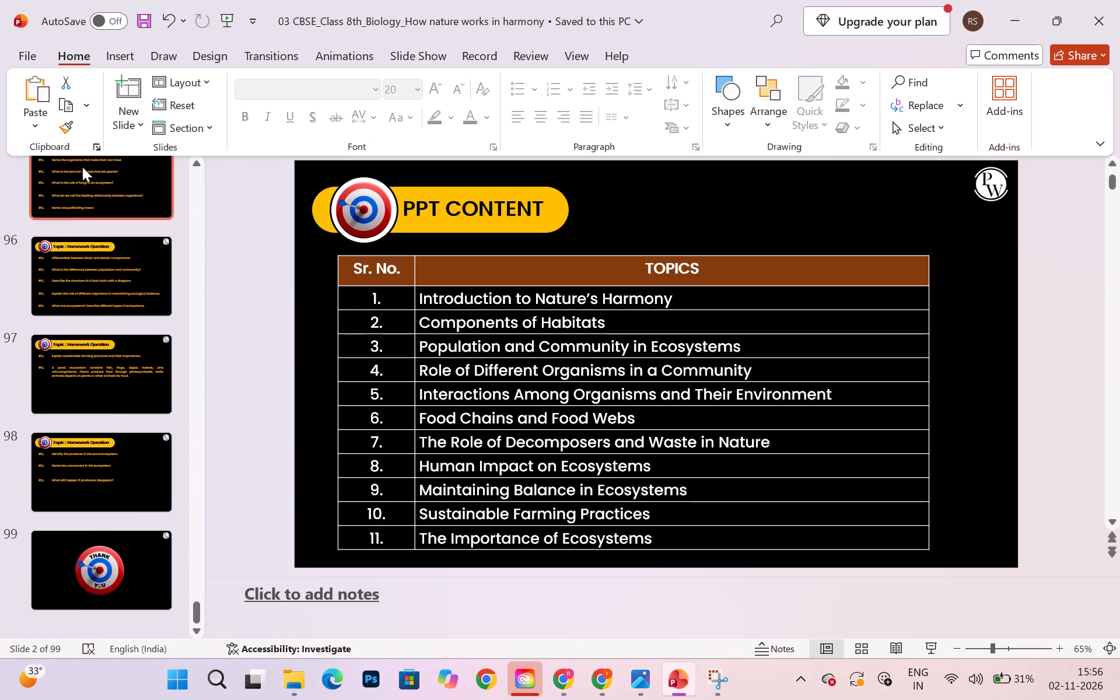
Save the presentation under its current name.
click(23, 55)
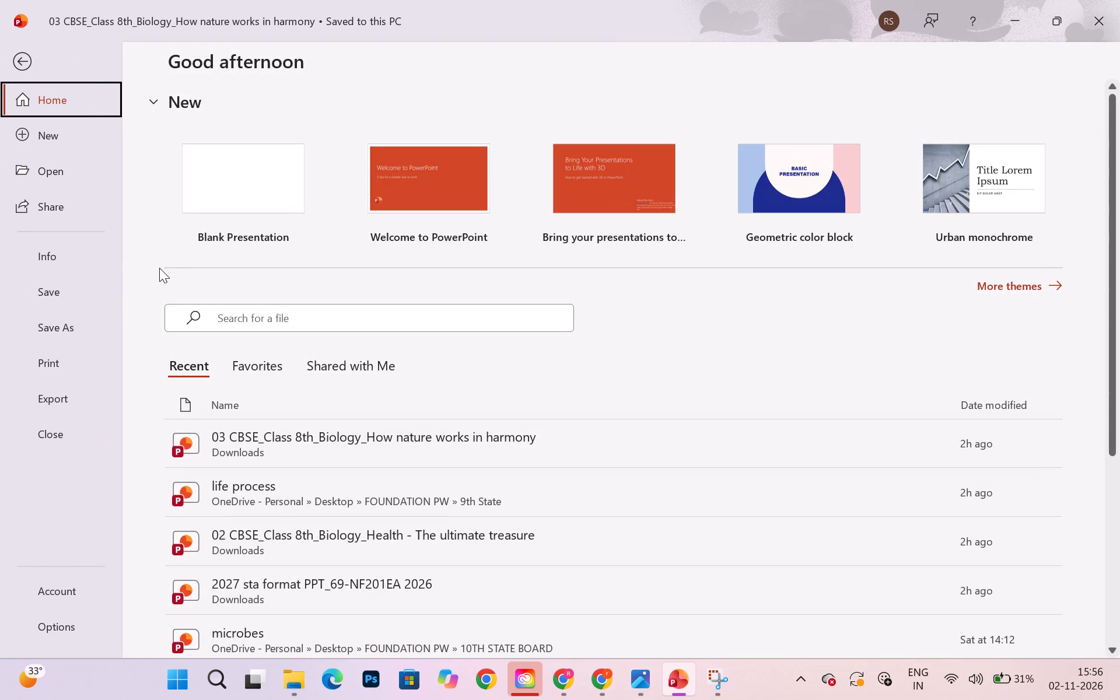
click(57, 296)
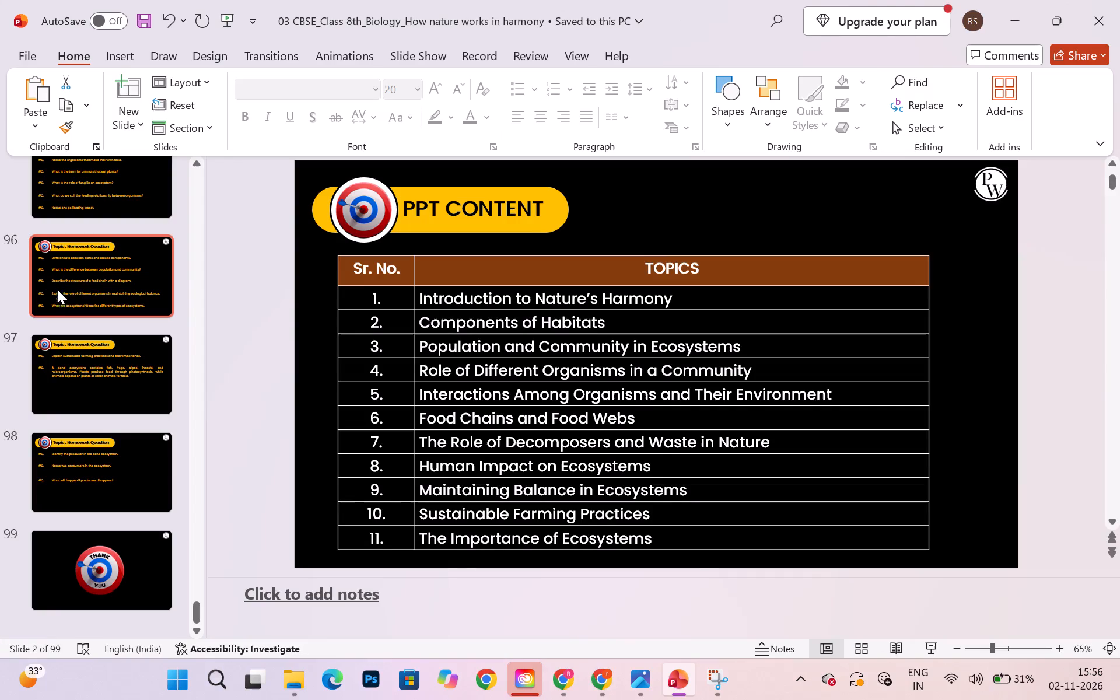
Save the presentation as "How nature works in harmony" in the Desktop > FOUNDATION PW > 8th CBSE folder, dropping the "03 CBSE_Class 8th_Biology_" prefix.
click(24, 49)
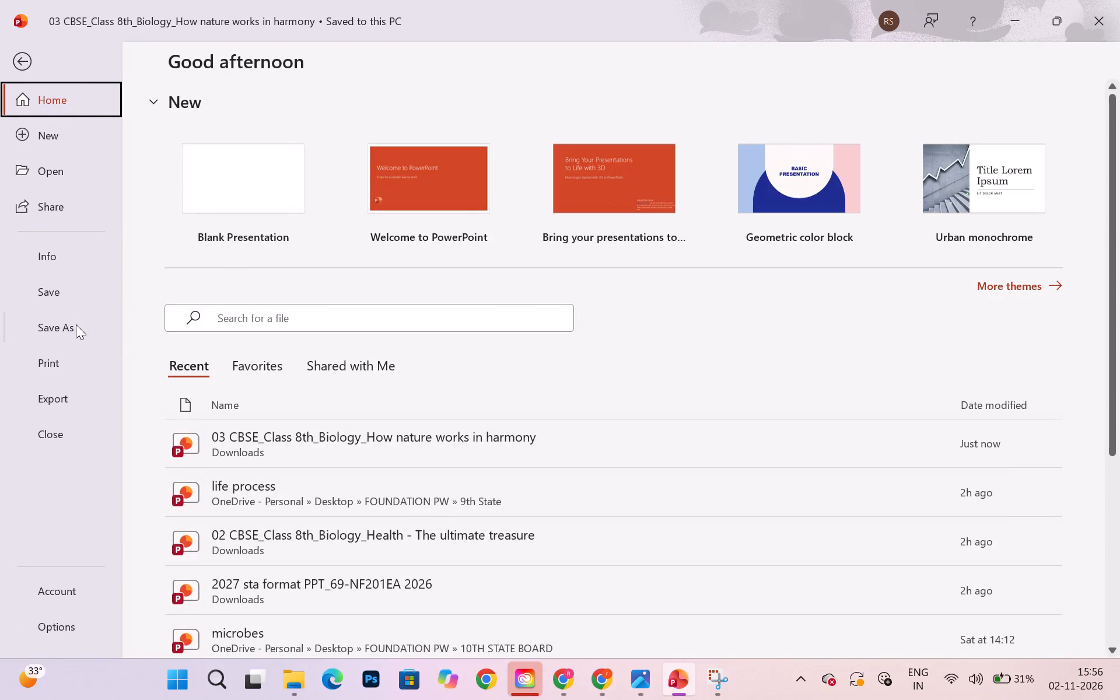
click(76, 324)
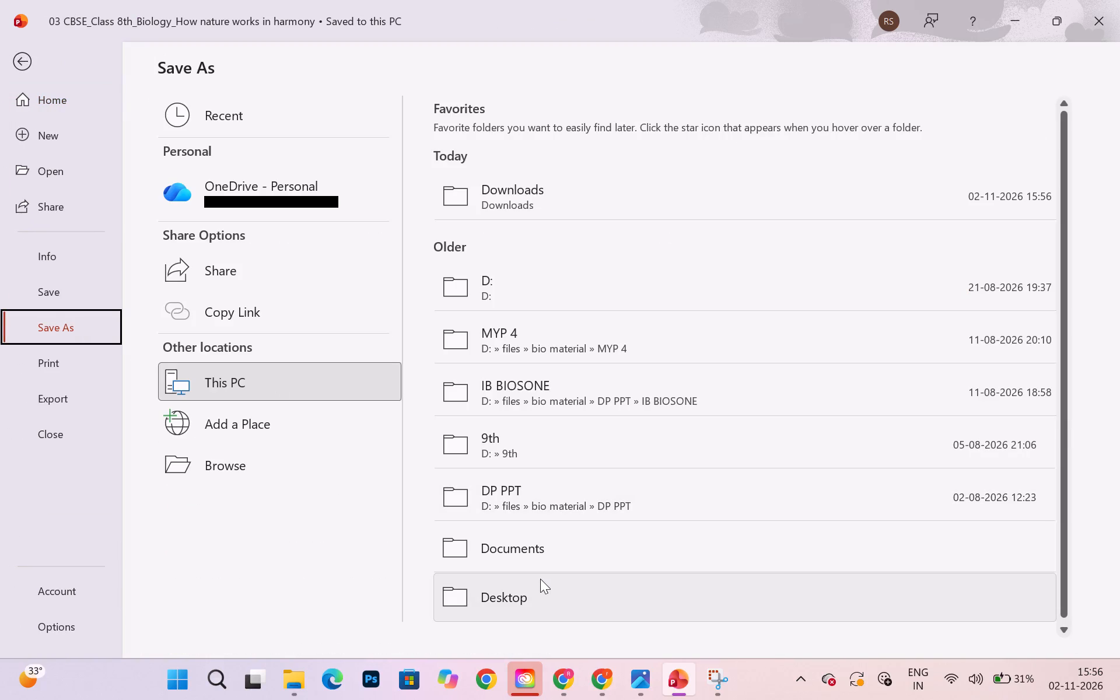
click(540, 579)
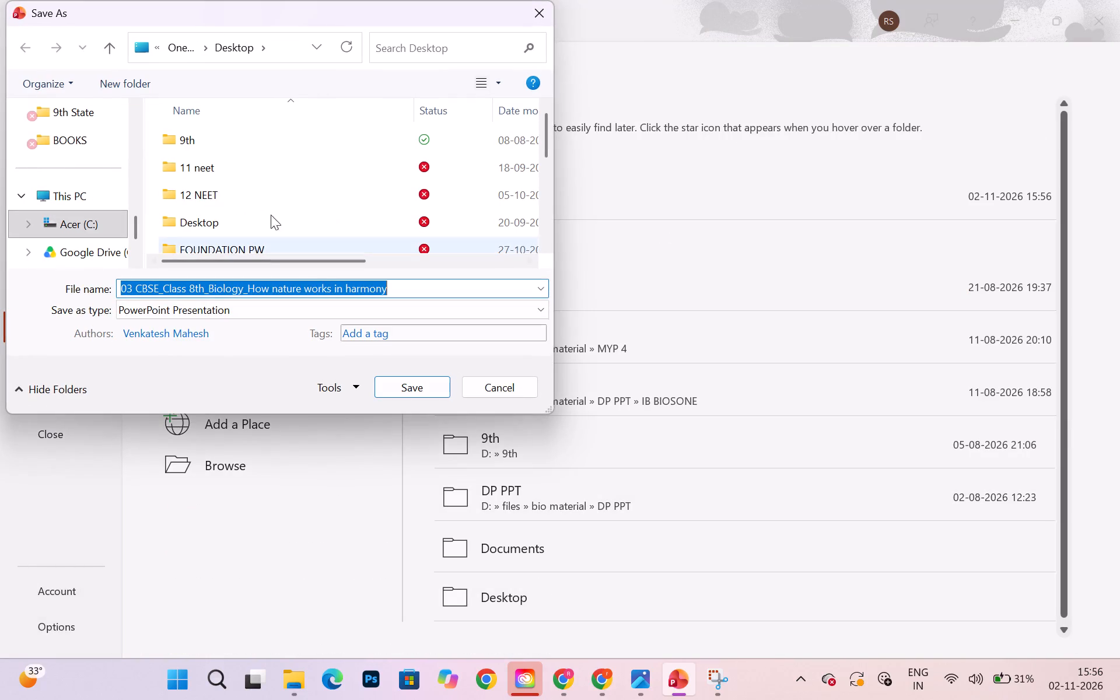
scroll(298, 184, down, 2)
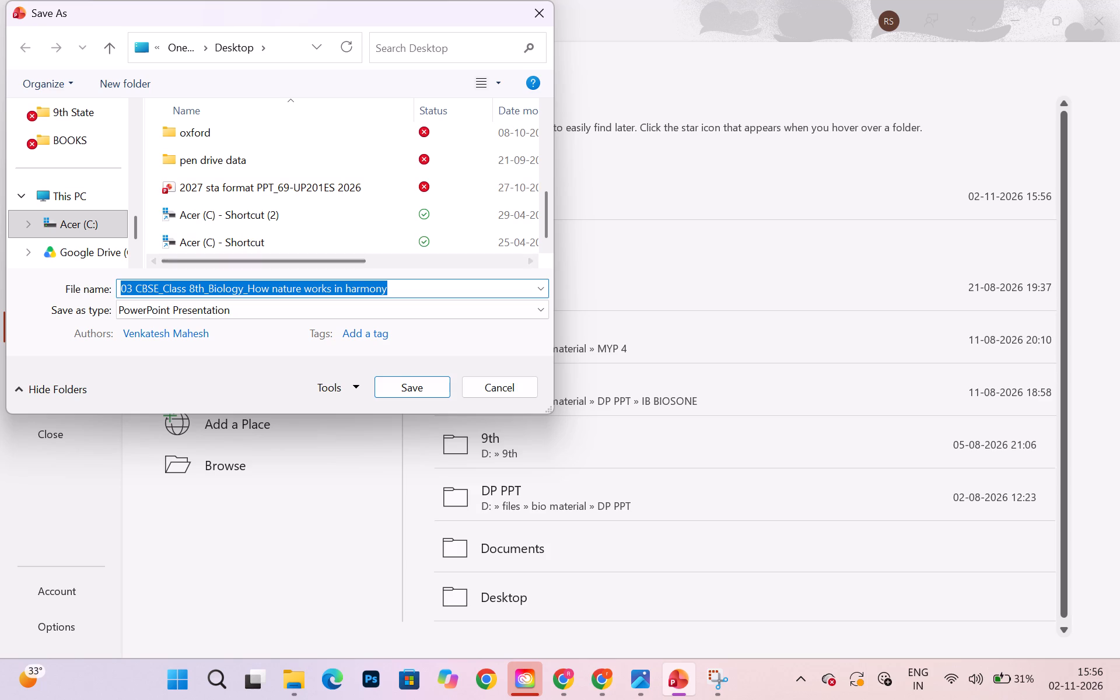
click(238, 289)
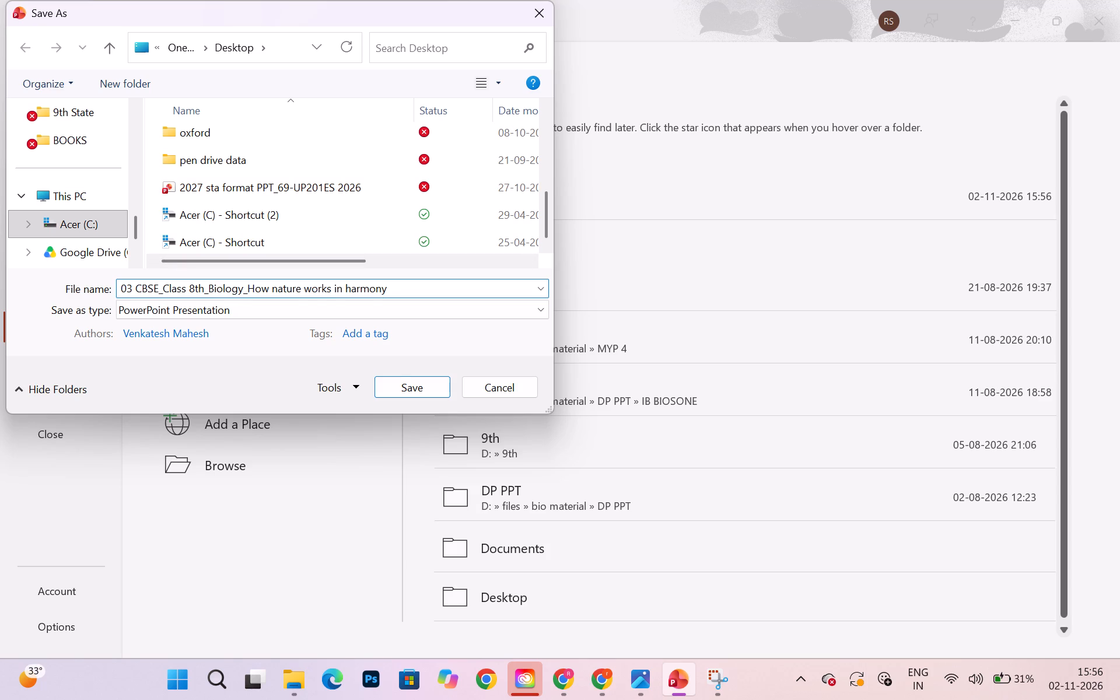
drag(247, 289, 110, 286)
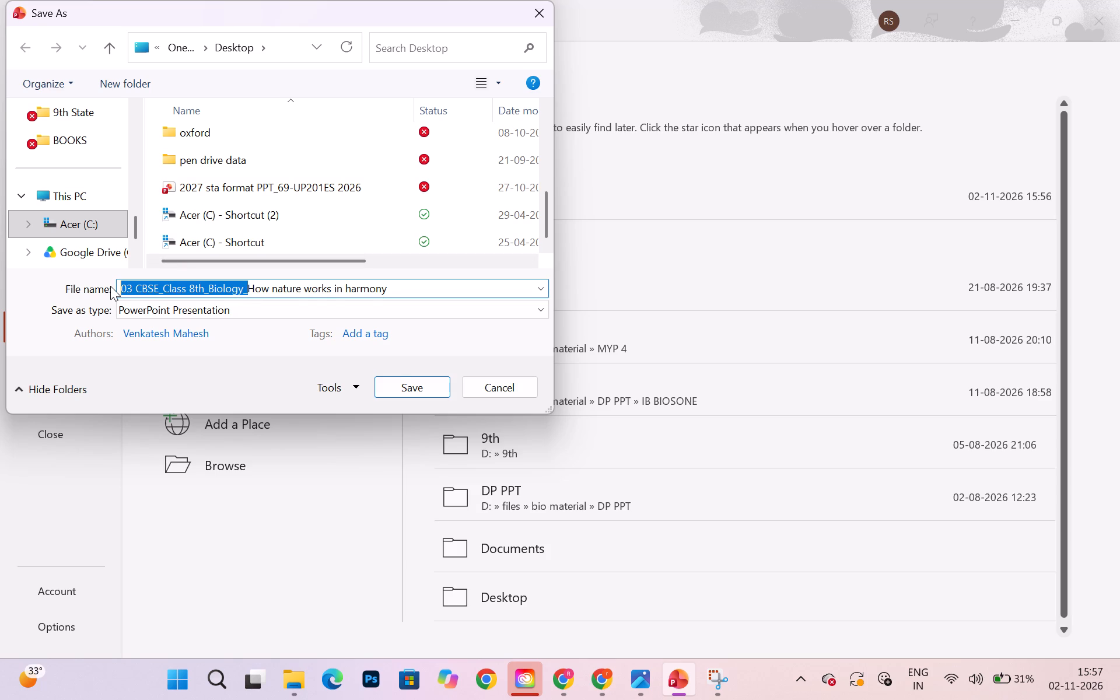
key(BackSpace)
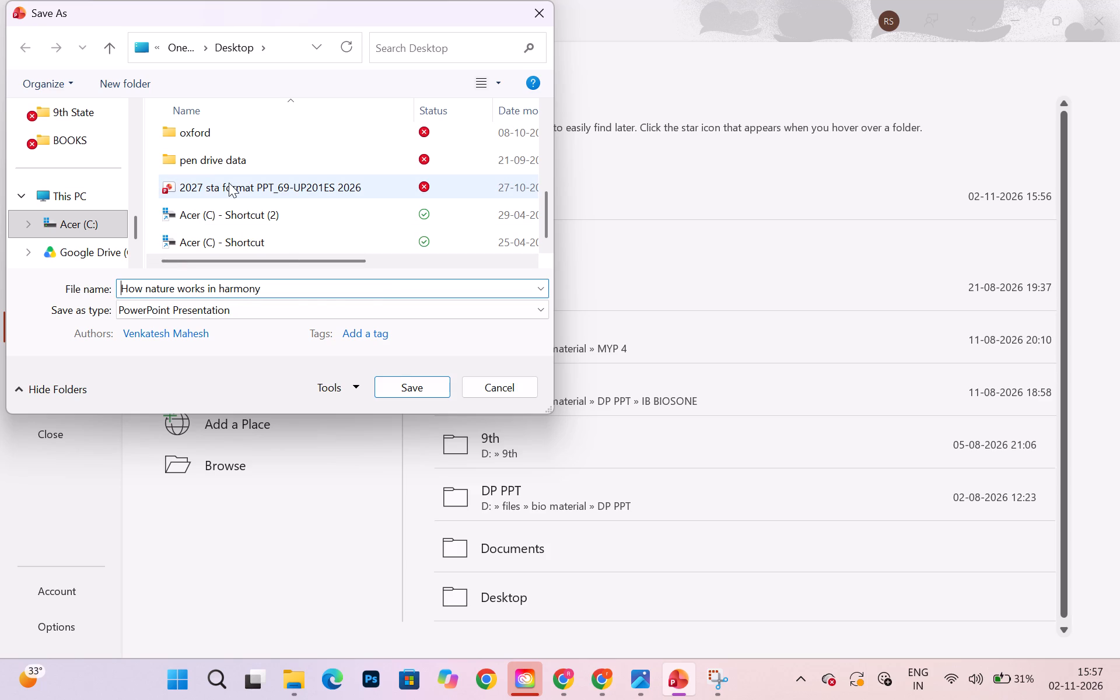
scroll(242, 183, down, 1)
click(89, 198)
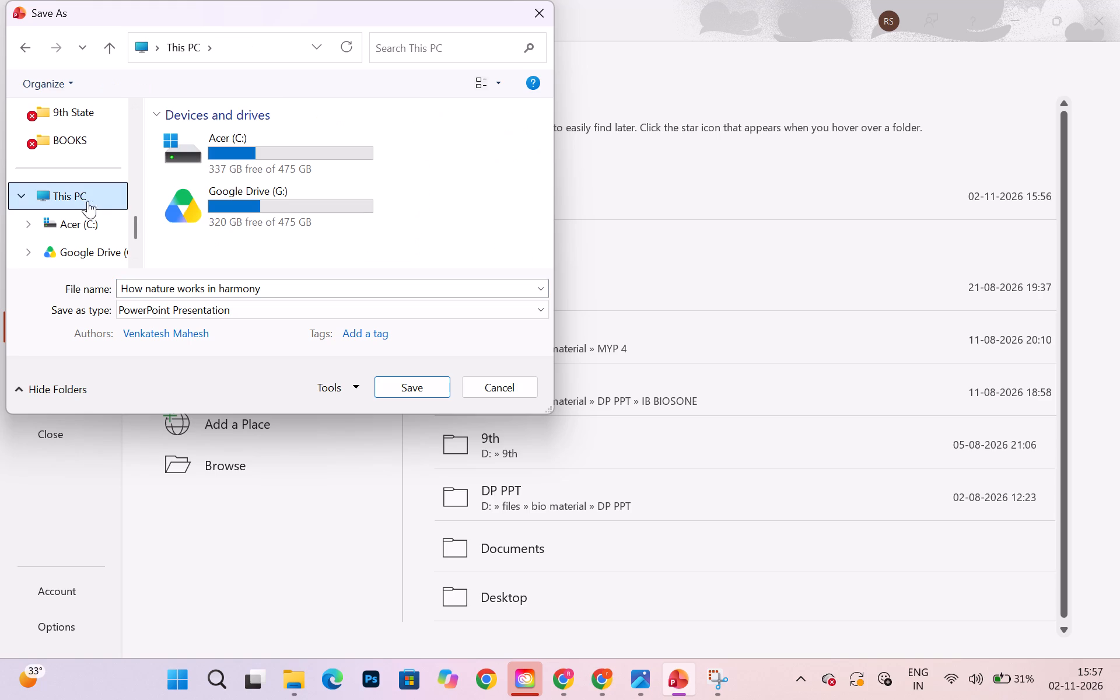
scroll(84, 212, down, 2)
scroll(85, 143, up, 4)
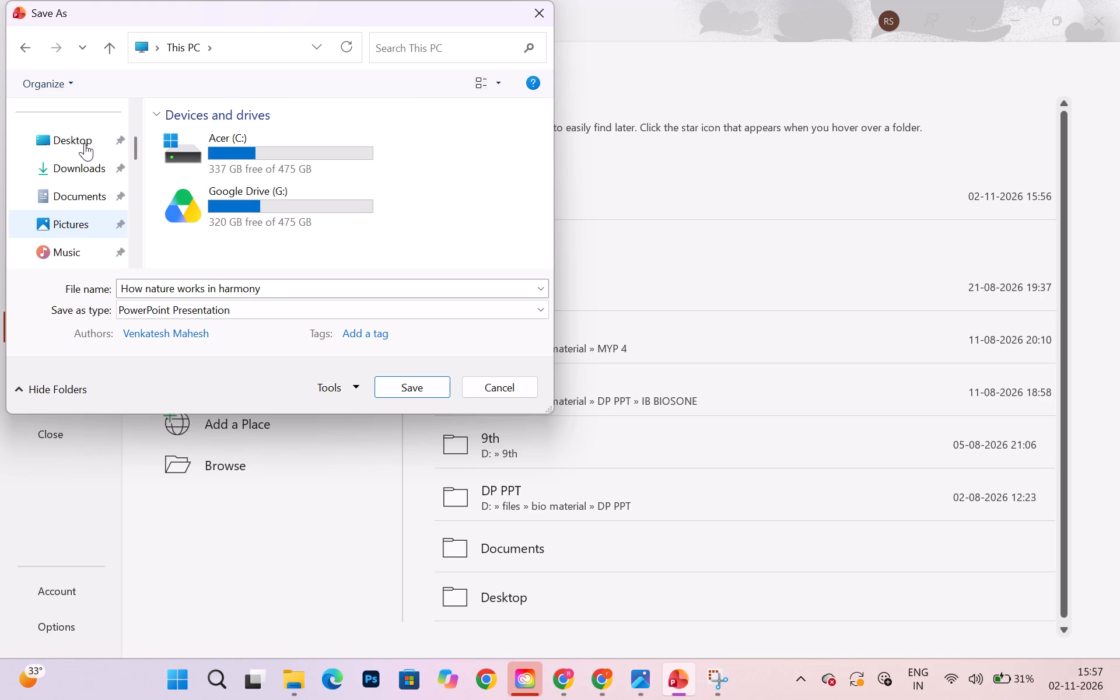
double_click(76, 249)
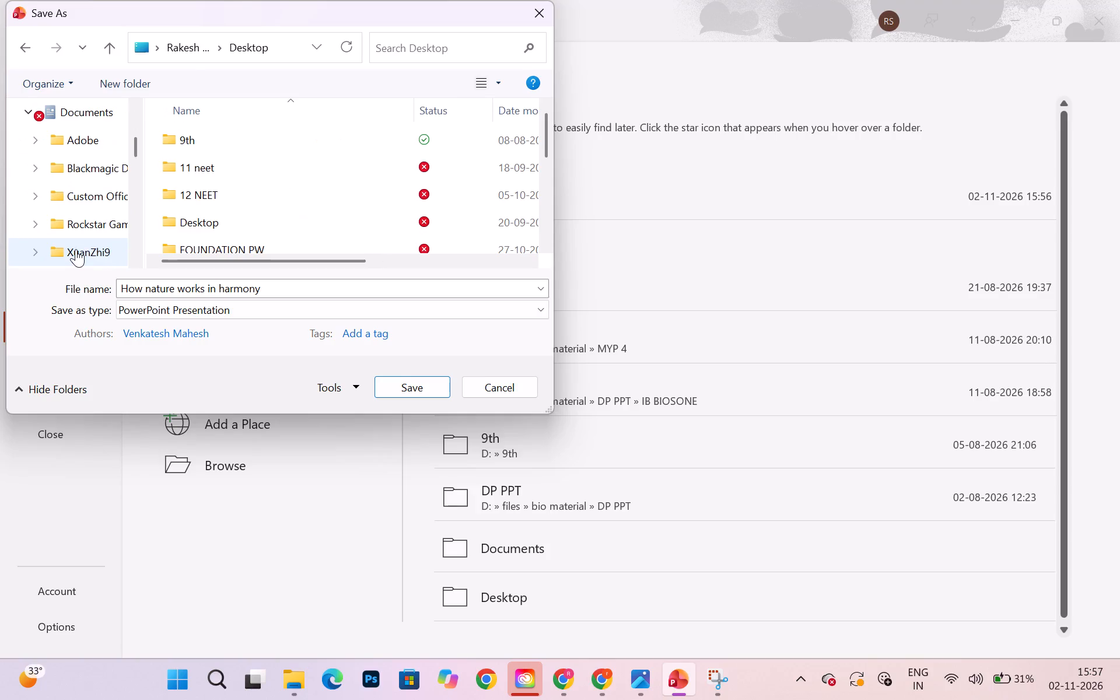
double_click(249, 245)
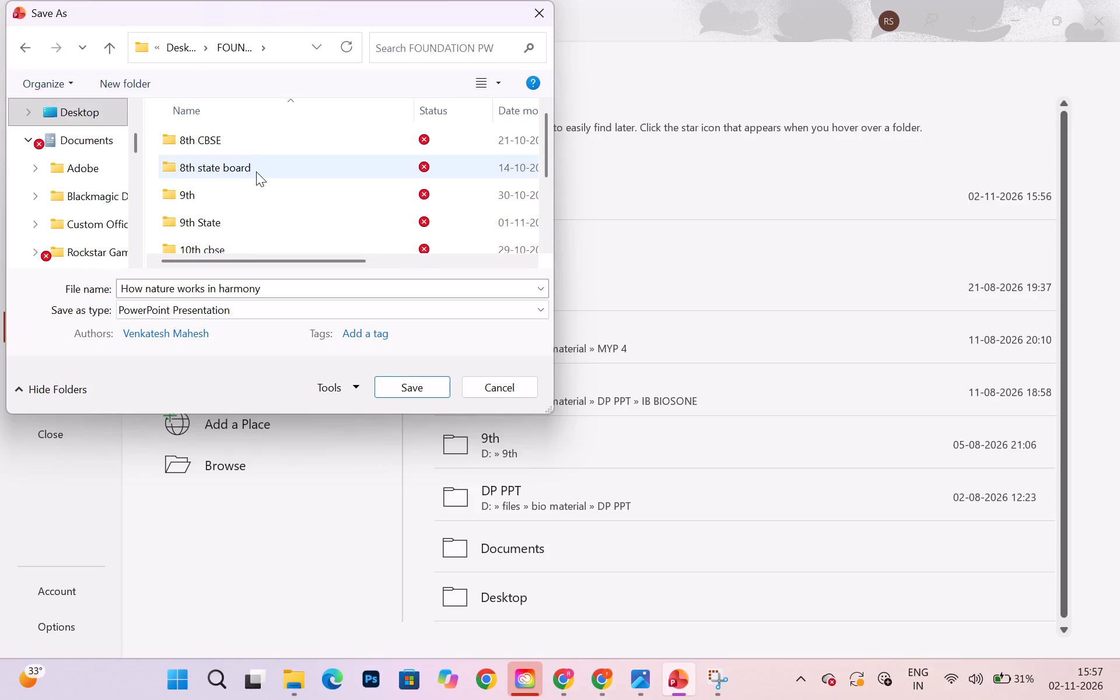
double_click(254, 140)
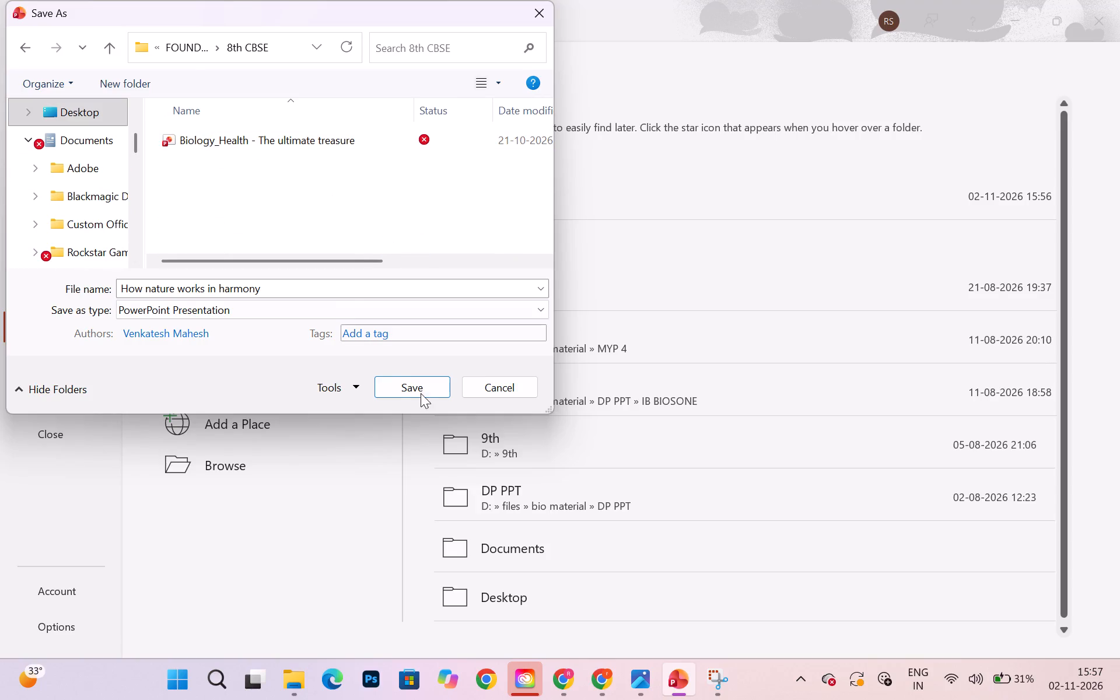
click(411, 387)
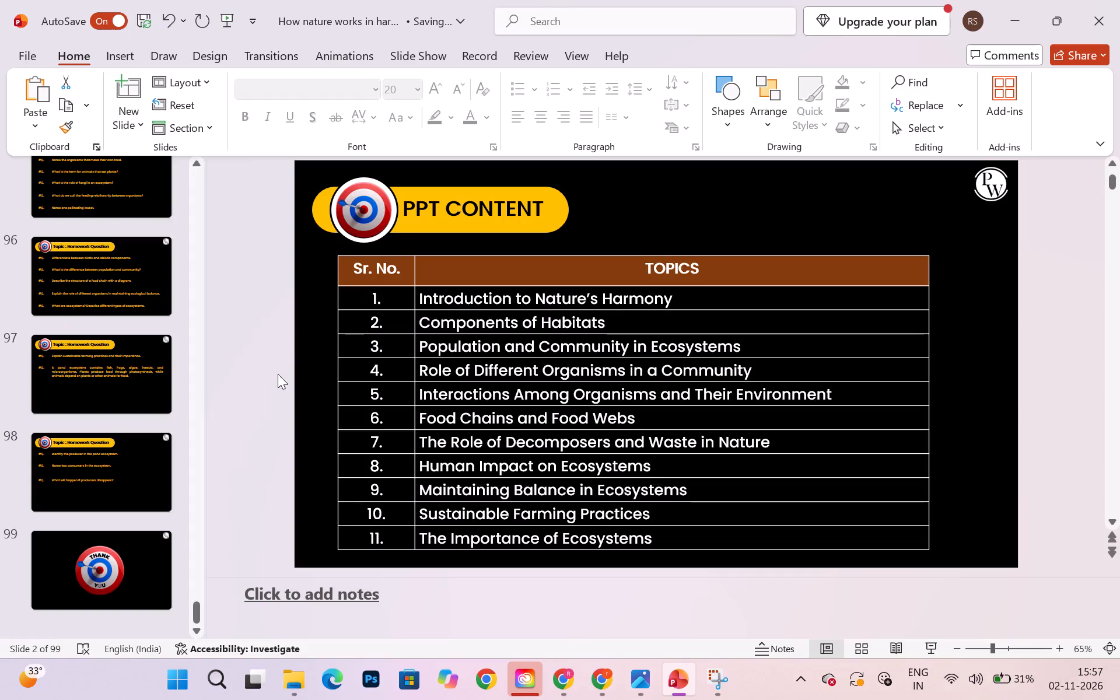
Save a PDF copy named "How nature works in harmony" in the Desktop > FOUNDATION PW > 8th CBSE folder.
click(33, 57)
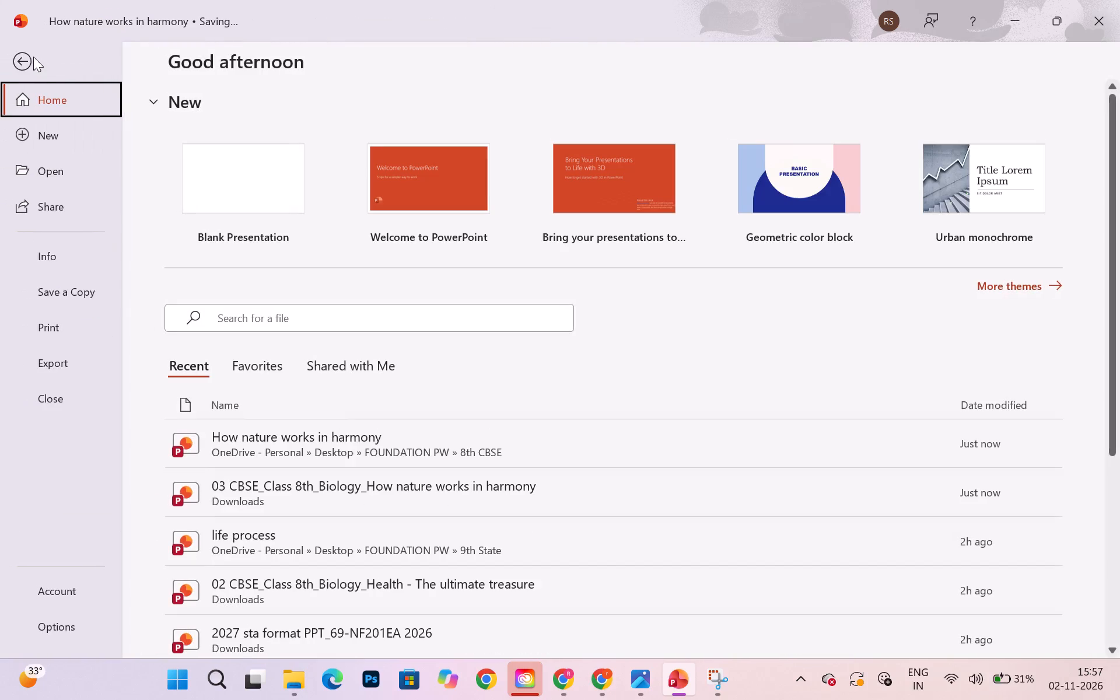
click(69, 286)
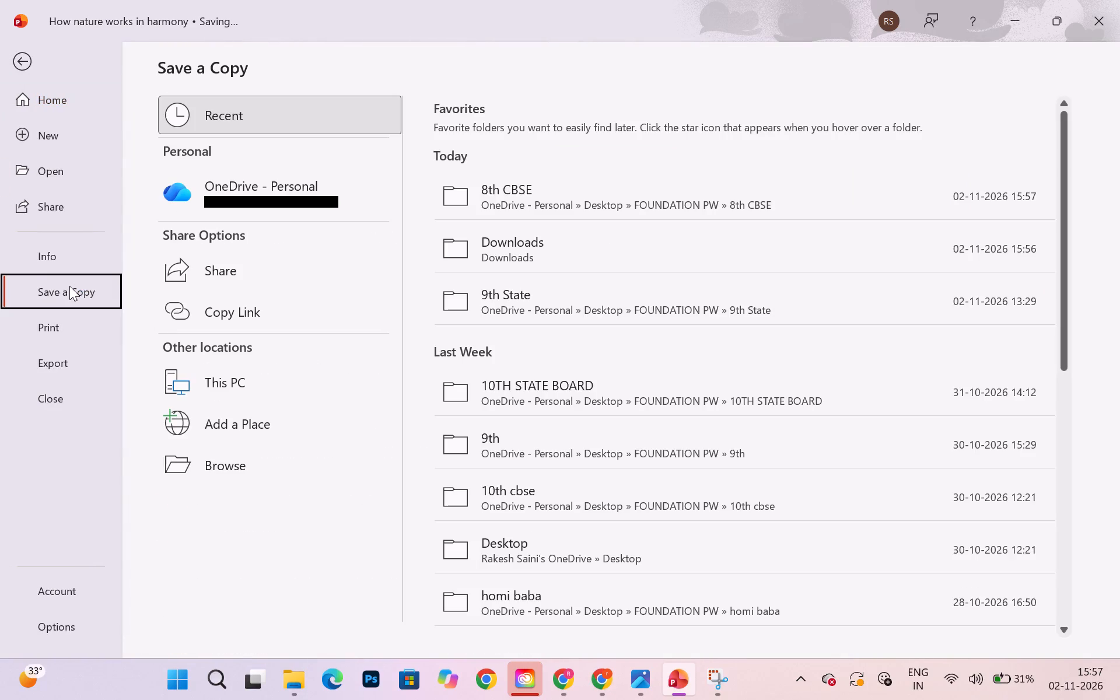
click(240, 374)
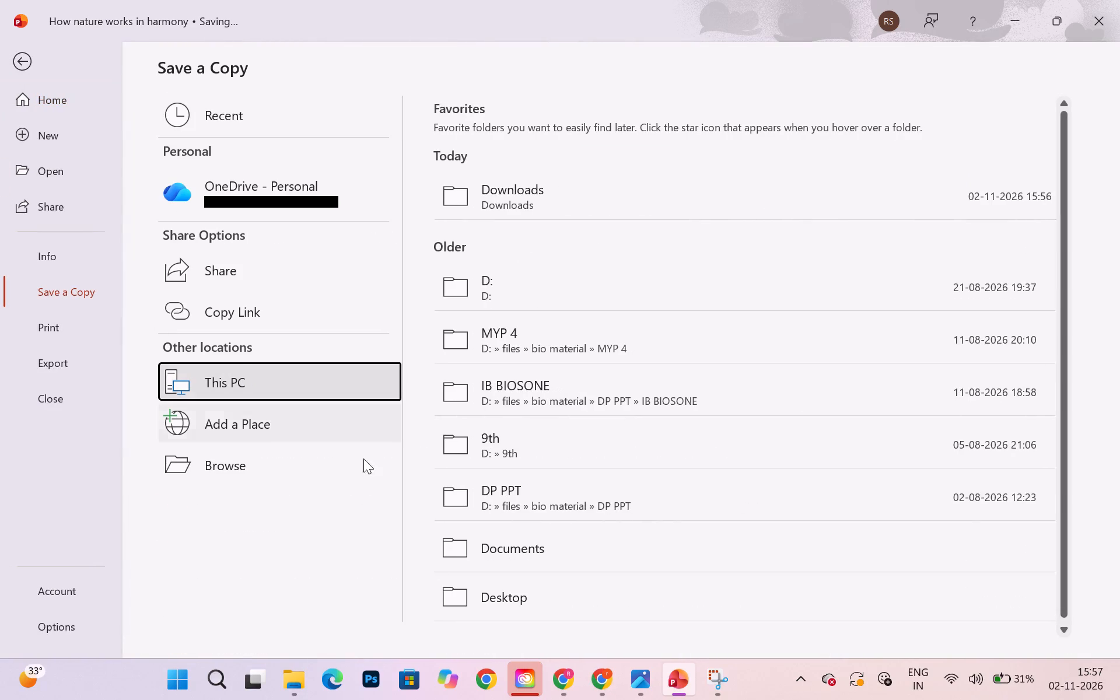
double_click(482, 604)
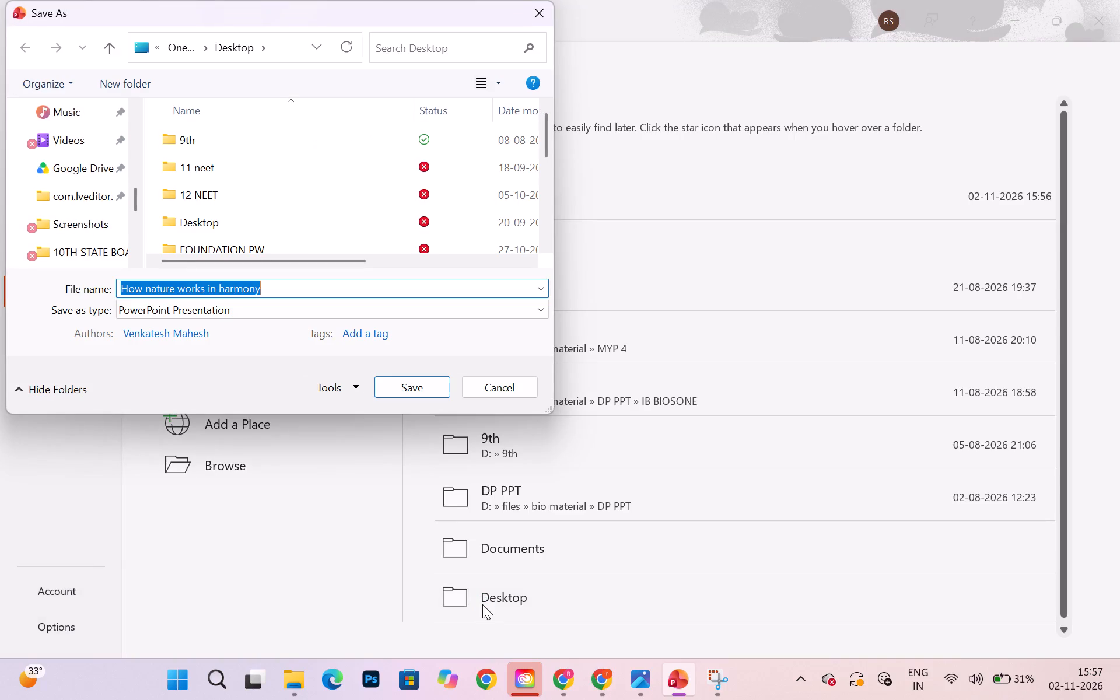
click(256, 300)
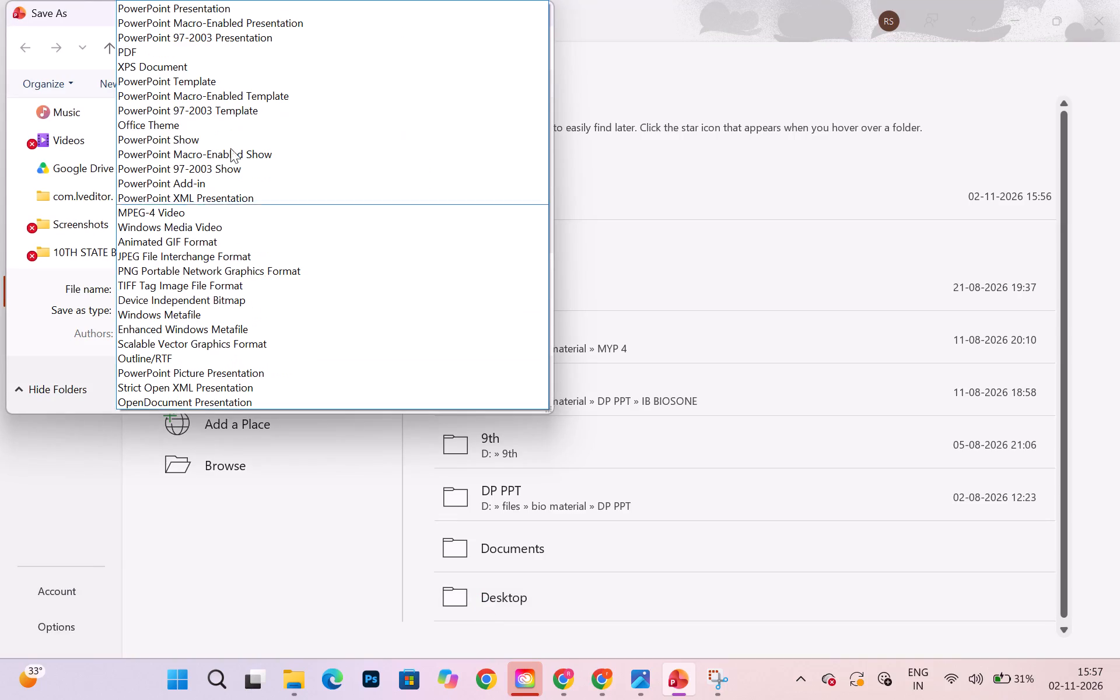
click(260, 51)
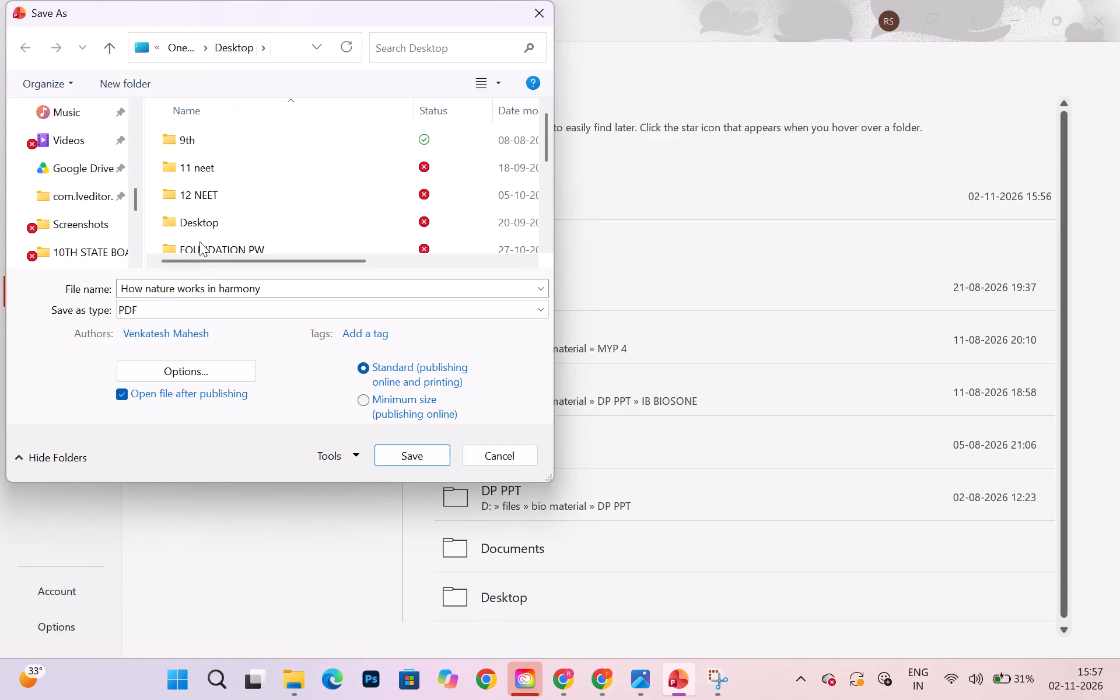
double_click(192, 247)
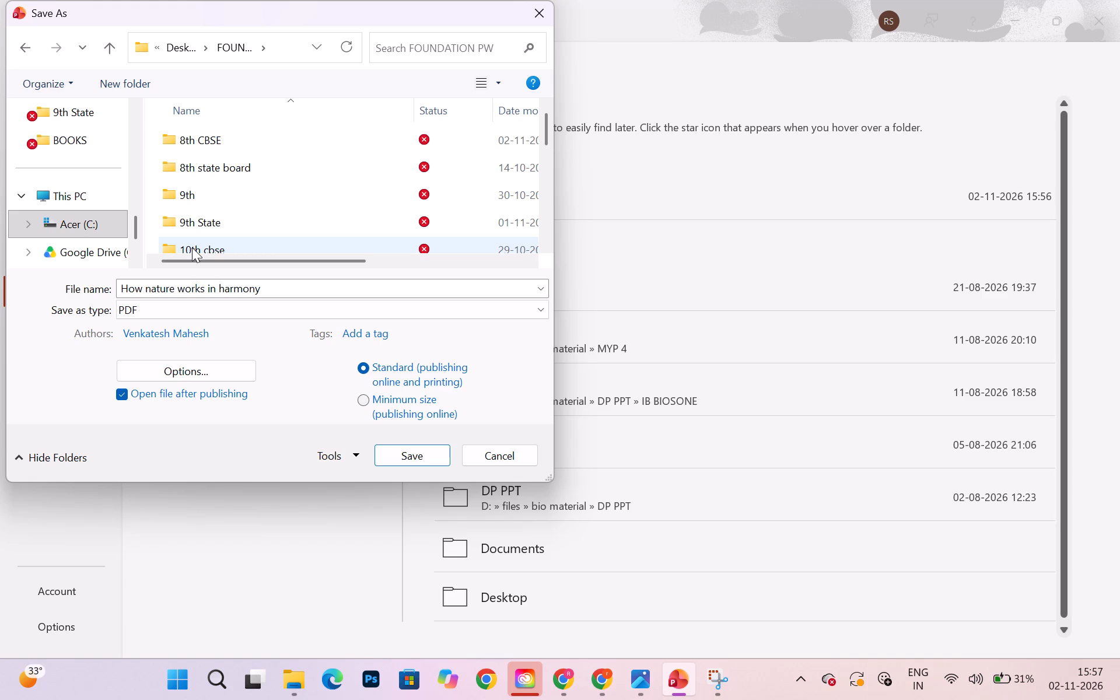
double_click(184, 136)
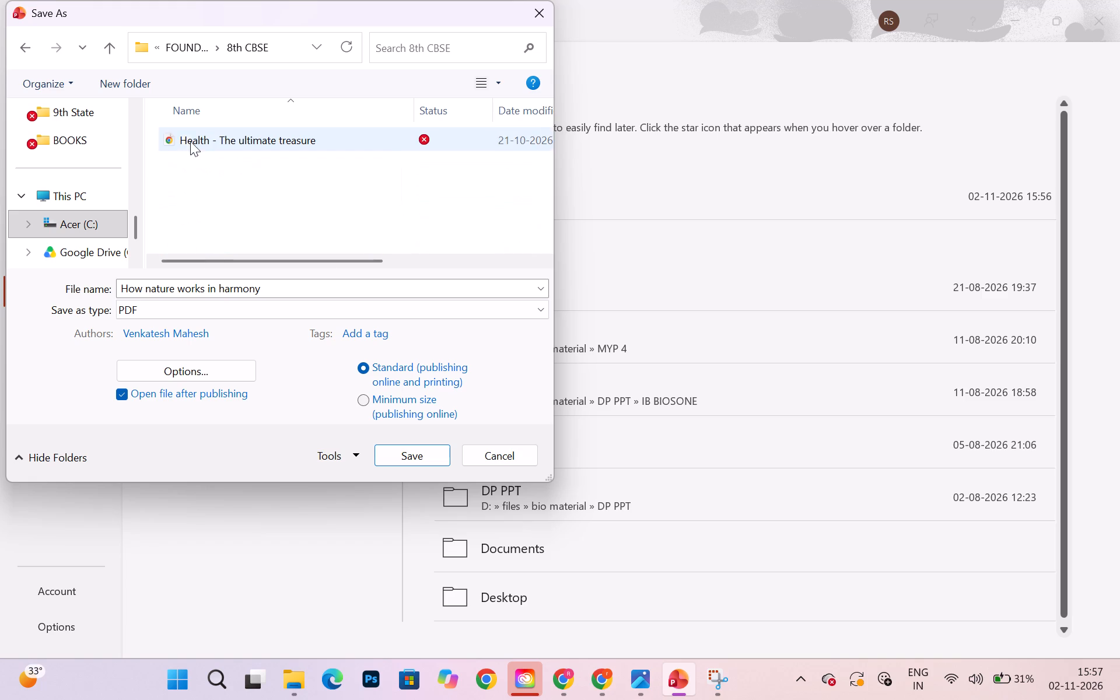
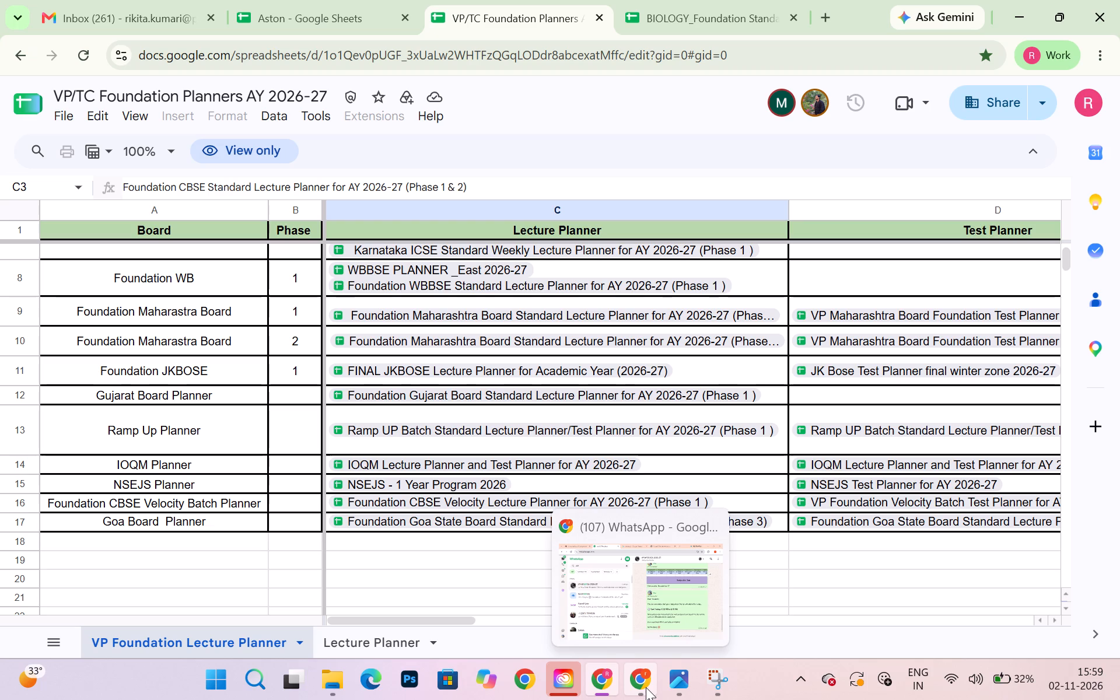
Shut down the computer without installing the pending update.
click(202, 681)
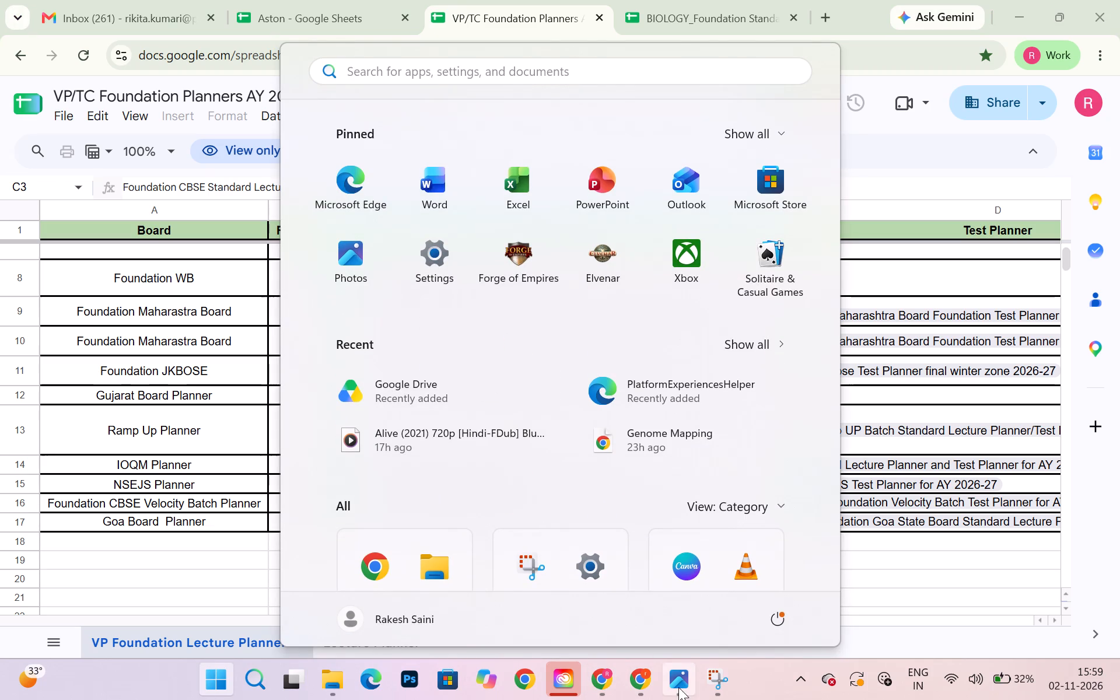
click(778, 619)
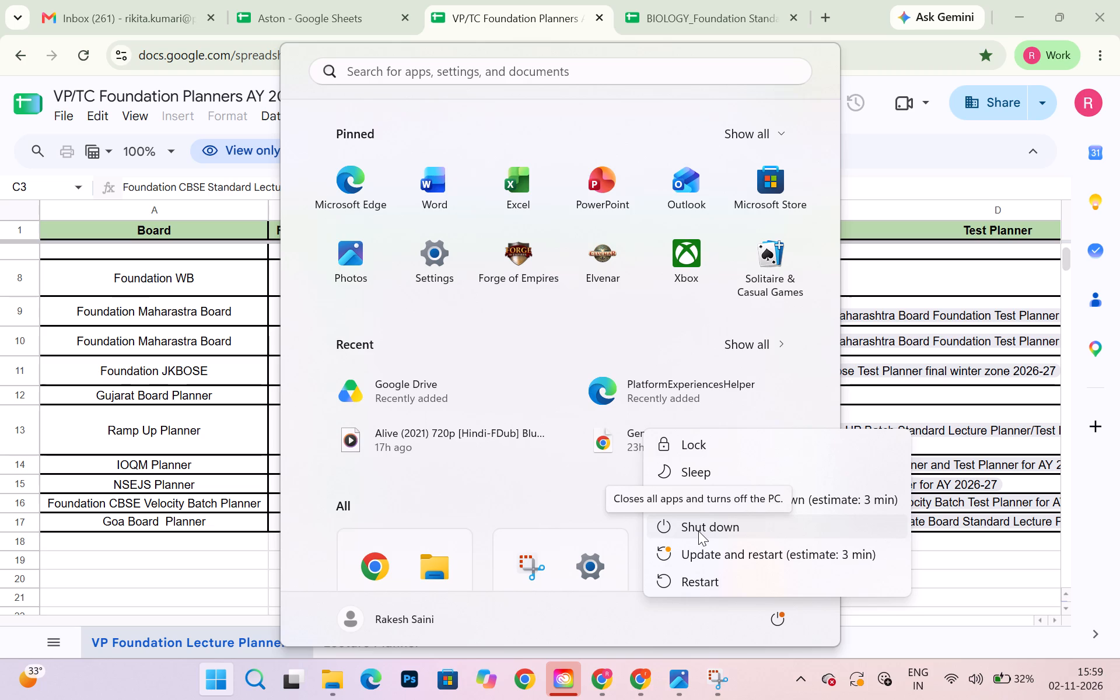
click(698, 531)
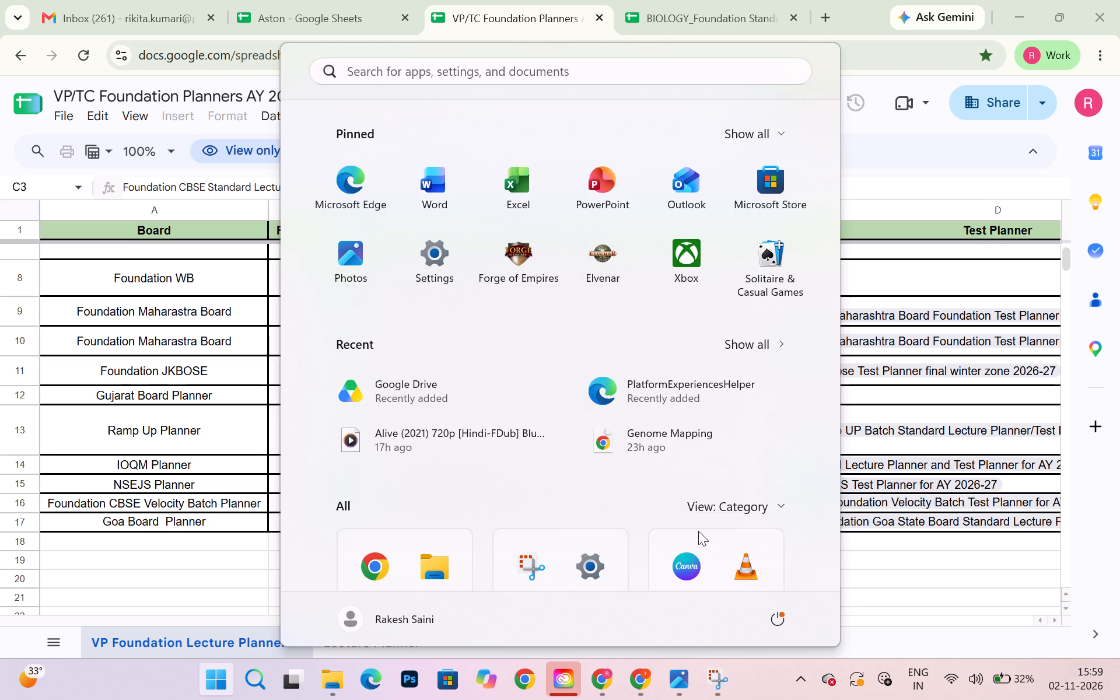